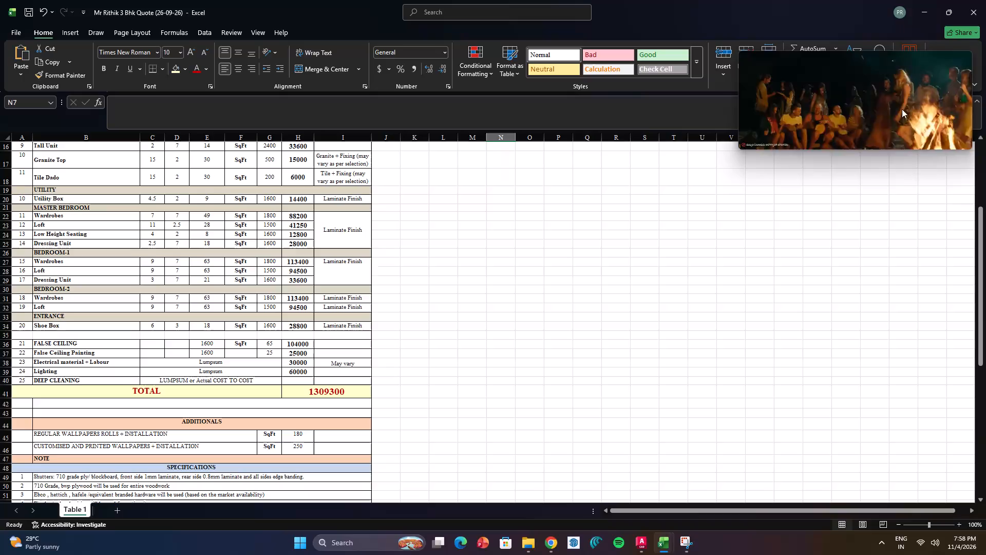
Pause the YouTube video in the floating player over the quotation spreadsheet.
{"action": "left_click", "coordinate": [852, 90]}
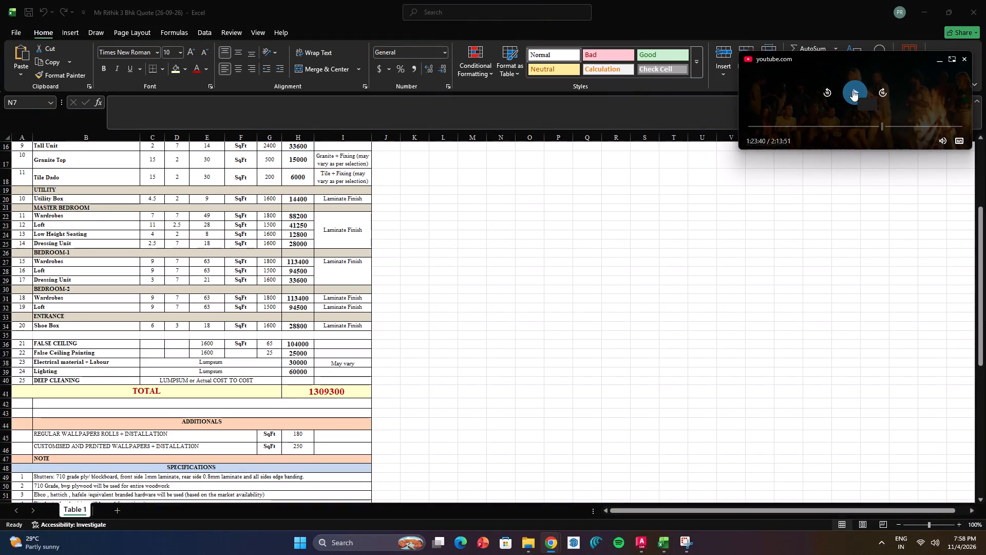
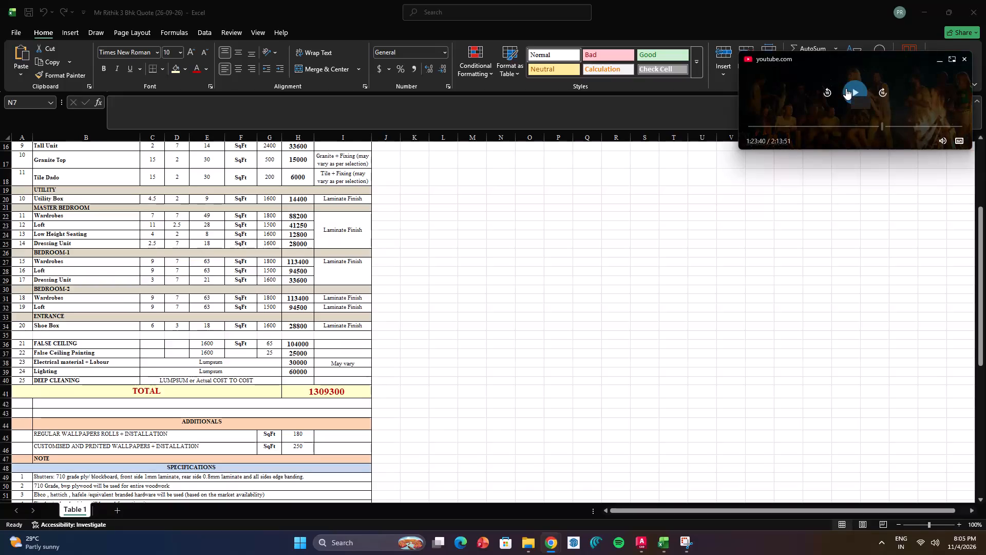
Resume the YouTube video in the floating player.
{"action": "left_click", "coordinate": [858, 91]}
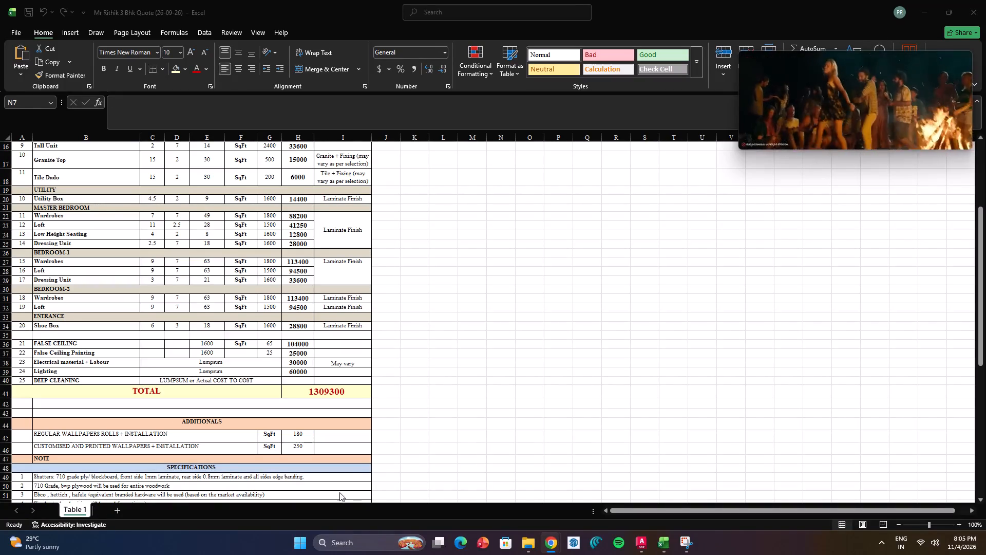
Review the 3 Bhk Quote (26-09-26) estimate from its lower rows up to the company header.
{"action": "left_click", "coordinate": [619, 385]}
{"action": "scroll", "coordinate": [356, 399], "scroll_direction": "up", "scroll_amount": 6}
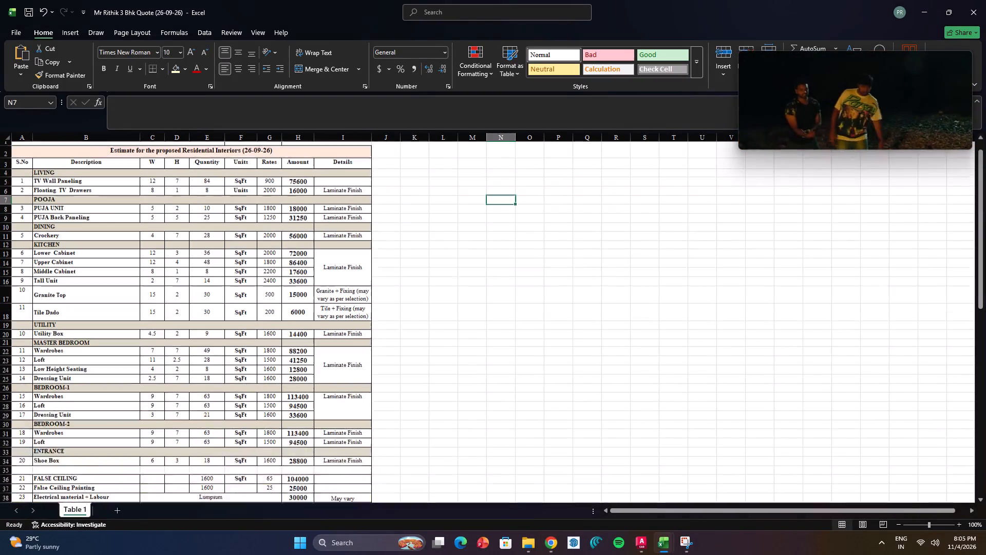
{"action": "scroll", "coordinate": [356, 399], "scroll_direction": "up", "scroll_amount": 6}
{"action": "key", "text": "Escape"}
{"action": "left_click", "coordinate": [433, 392]}
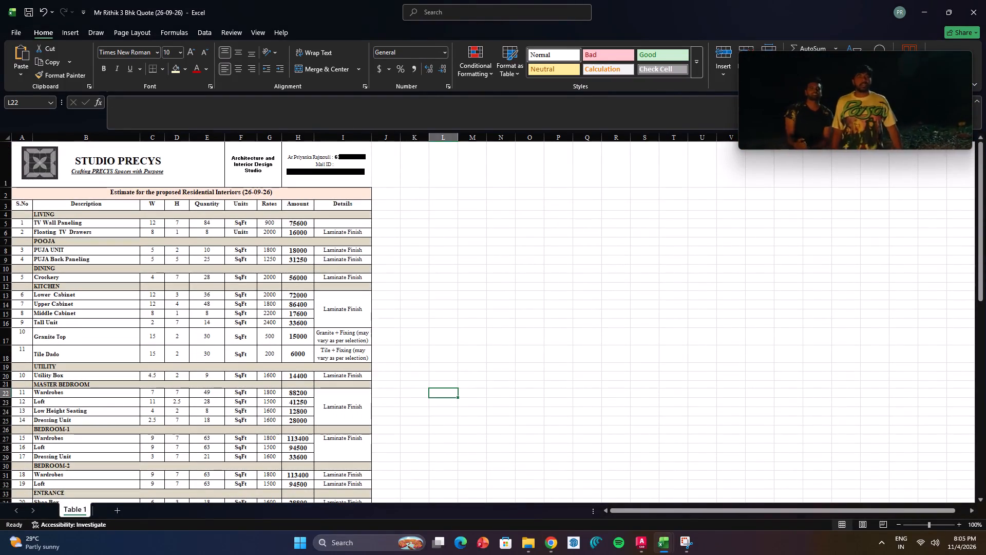
Switch to the Studio Precys Quotation Template (06-09-26) workbook and examine the items on its ASBL_2 (3) and ASBK_1 sheets.
{"action": "left_click", "coordinate": [523, 538]}
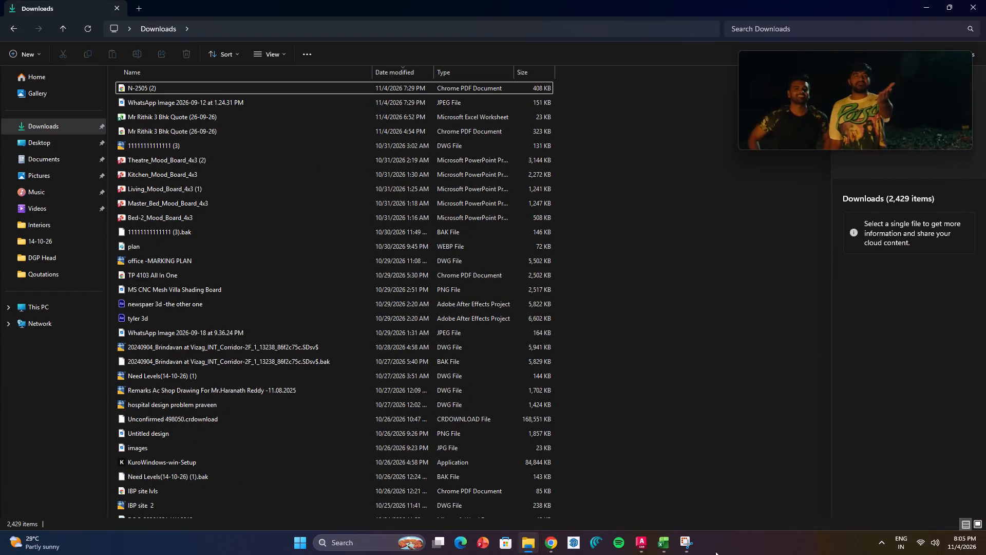
{"action": "left_click", "coordinate": [666, 540]}
{"action": "left_click", "coordinate": [564, 493]}
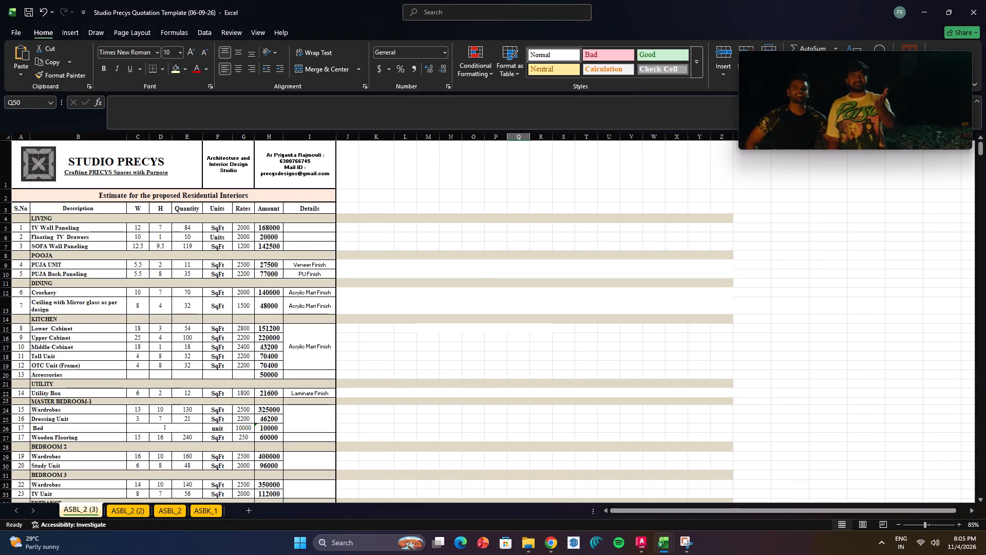
{"action": "scroll", "coordinate": [461, 454], "scroll_direction": "up", "scroll_amount": 5}
{"action": "scroll", "coordinate": [334, 391], "scroll_direction": "down", "scroll_amount": 8}
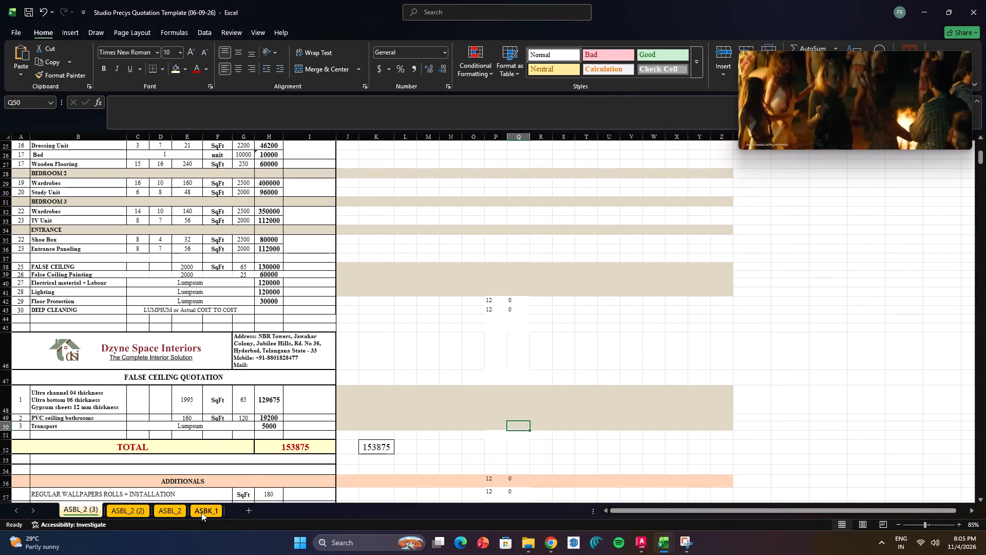
{"action": "left_click", "coordinate": [201, 512]}
{"action": "scroll", "coordinate": [193, 450], "scroll_direction": "down", "scroll_amount": 4}
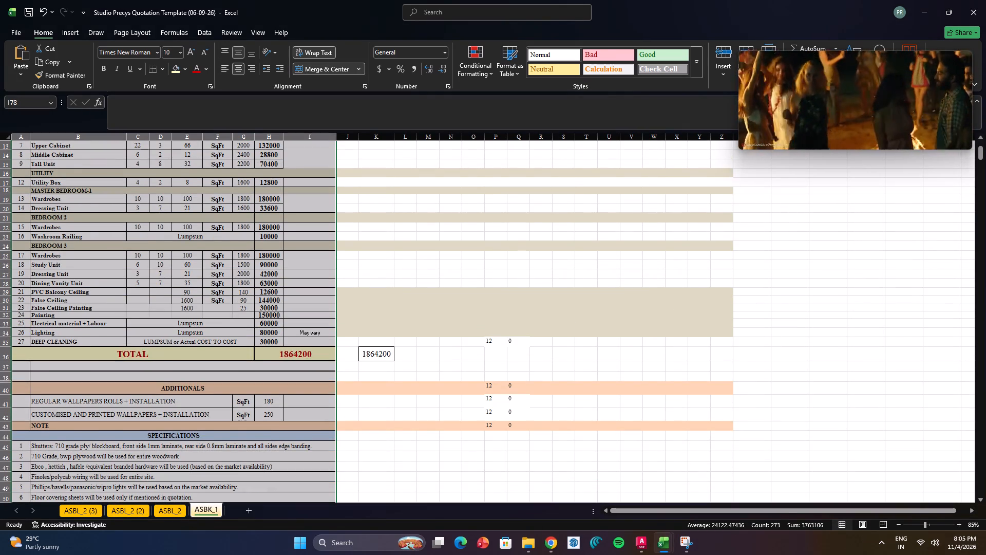
{"action": "scroll", "coordinate": [262, 437], "scroll_direction": "up", "scroll_amount": 3}
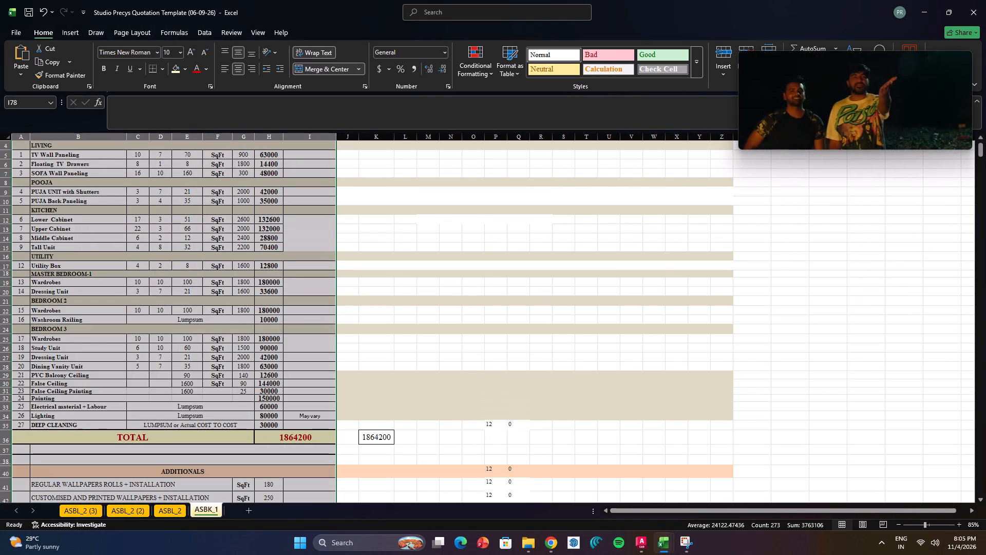
{"action": "left_click", "coordinate": [459, 431]}
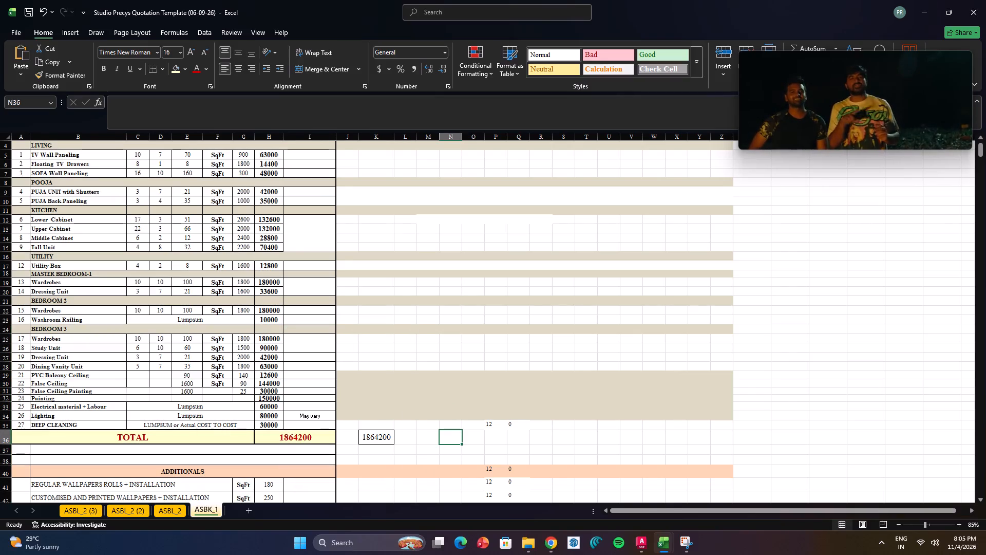
Return to the 3 Bhk Quote (26-09-26) workbook and examine the false ceiling, electrical and lighting rows above the total.
{"action": "left_click", "coordinate": [669, 546]}
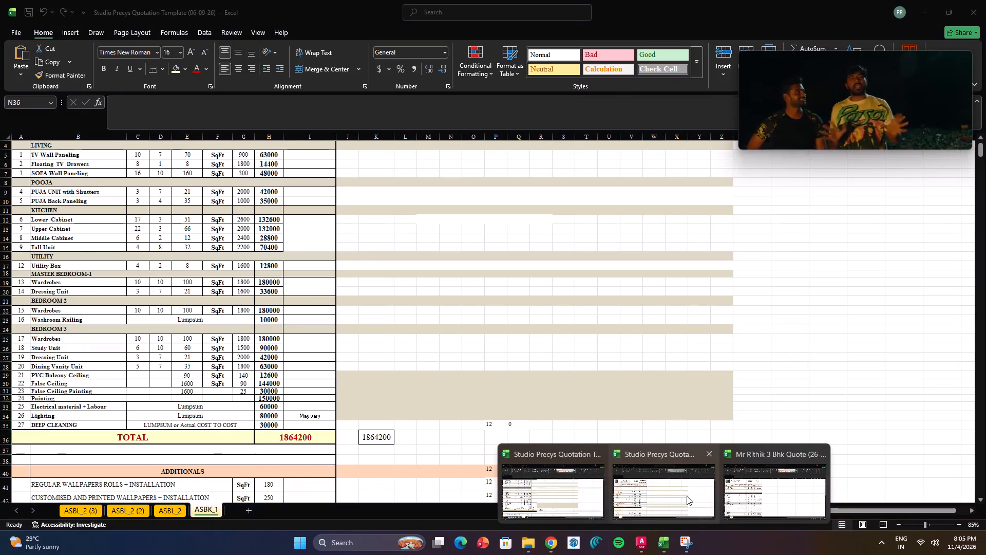
{"action": "left_click", "coordinate": [757, 494]}
{"action": "scroll", "coordinate": [313, 275], "scroll_direction": "down", "scroll_amount": 4}
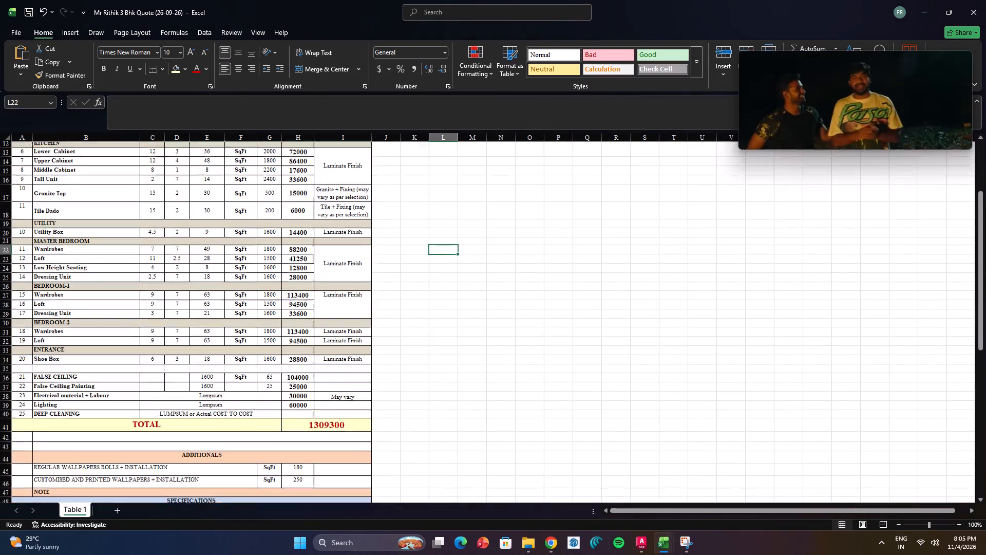
{"action": "left_click", "coordinate": [295, 389]}
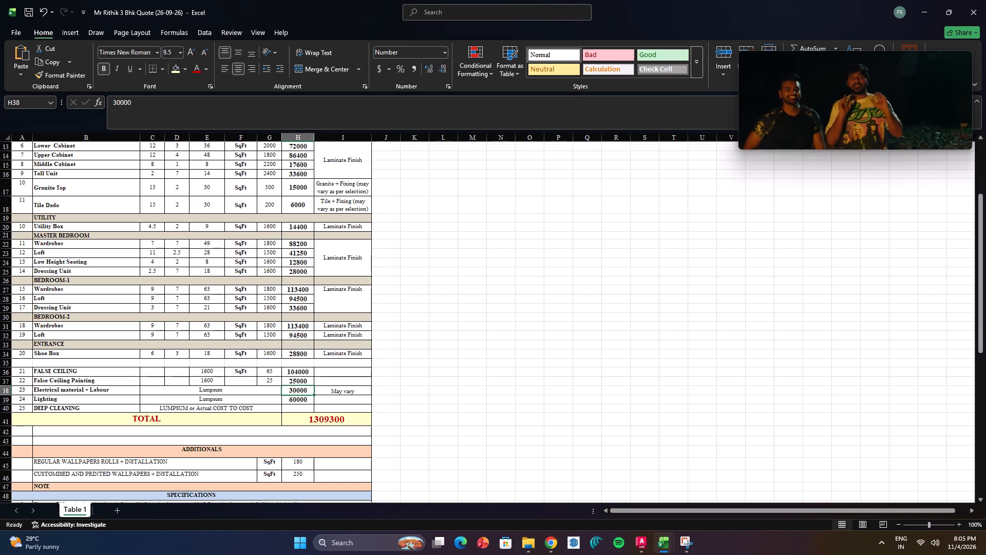
{"action": "left_click", "coordinate": [499, 400]}
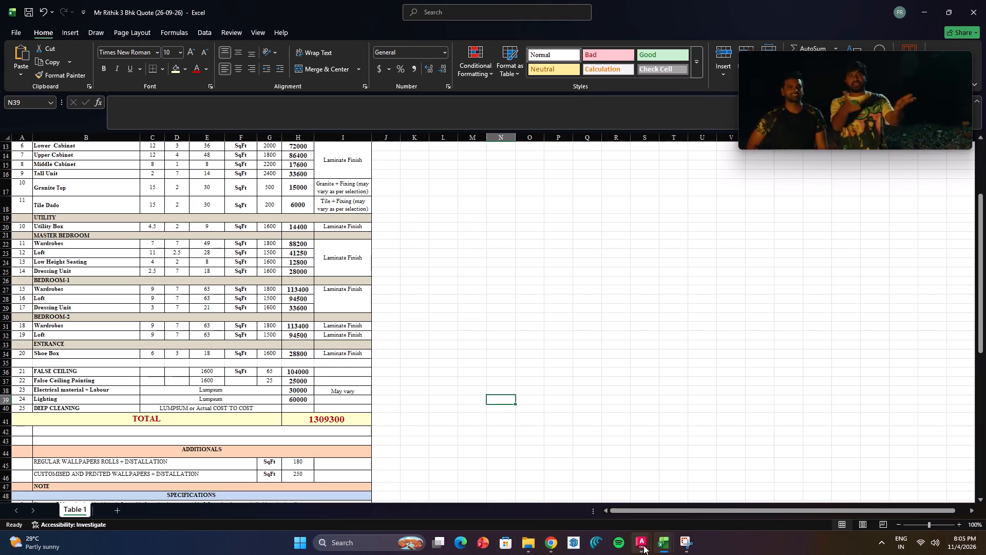
Look over the Copy B sheet of the undated Studio Precys Quotation Template workbook and close that workbook.
{"action": "left_click", "coordinate": [664, 539]}
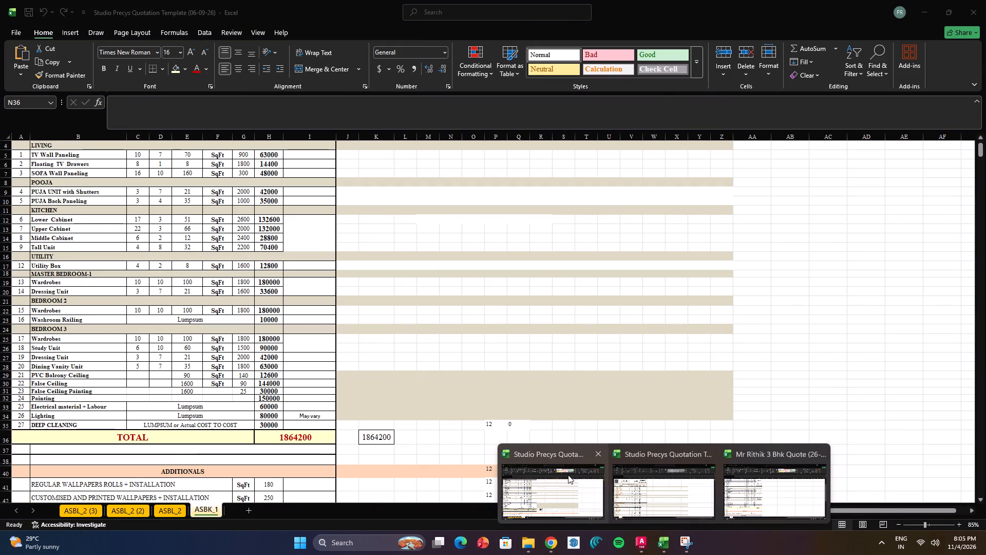
{"action": "left_click", "coordinate": [653, 472]}
{"action": "scroll", "coordinate": [139, 342], "scroll_direction": "down", "scroll_amount": 7}
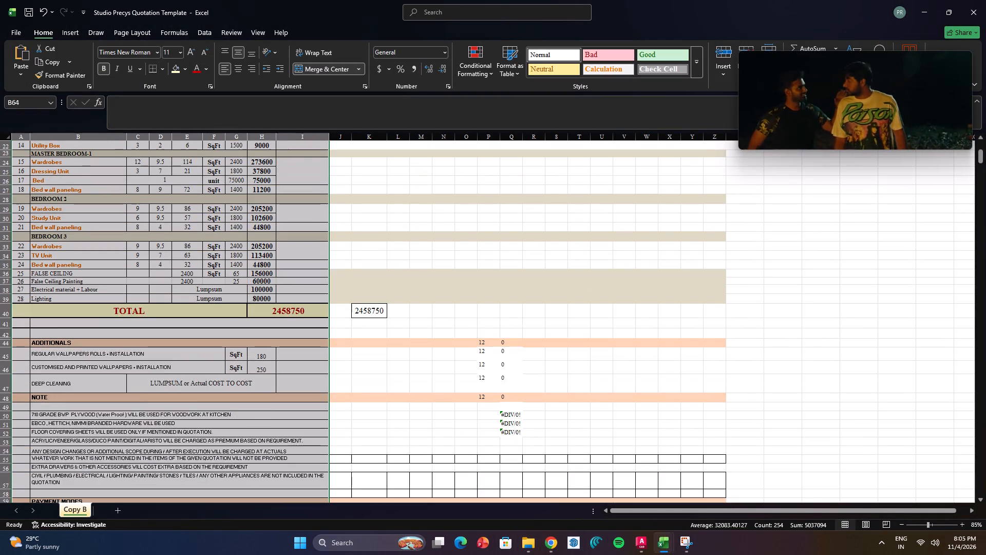
{"action": "left_click", "coordinate": [985, 0]}
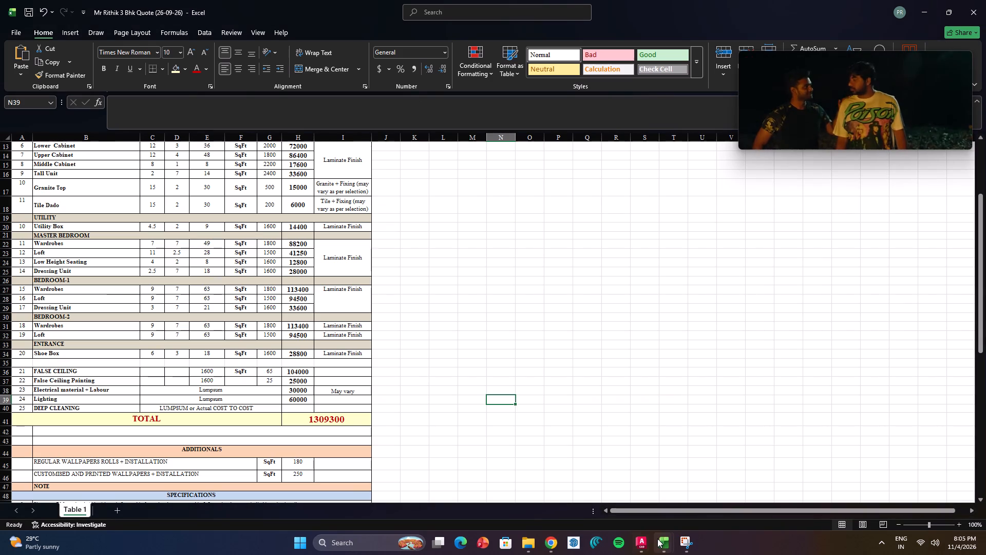
Compare the ASBK_1 sheet of the 06-09-26 template with the 3 Bhk Quote (26-09-26), finishing on the quote.
{"action": "left_click", "coordinate": [624, 498]}
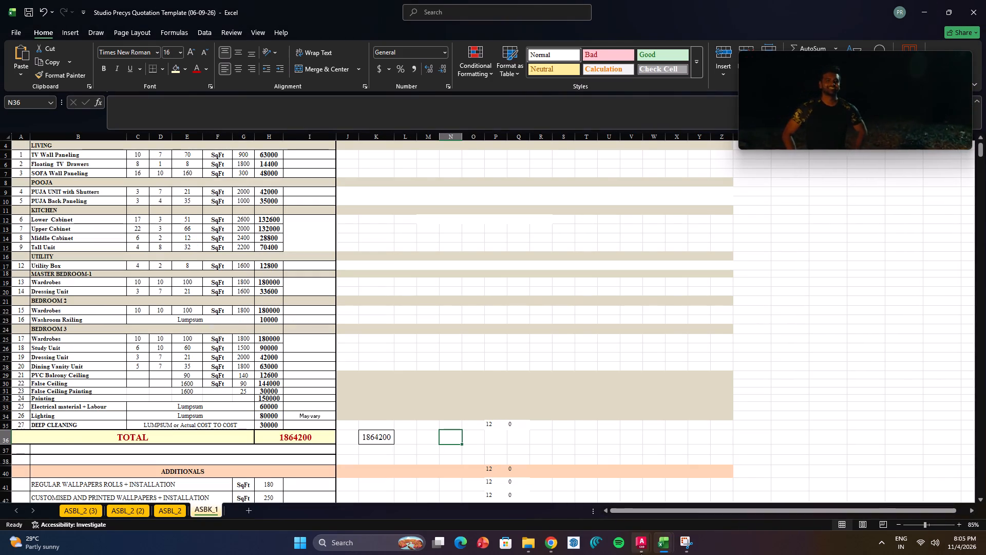
{"action": "left_click", "coordinate": [667, 545]}
{"action": "left_click", "coordinate": [694, 502]}
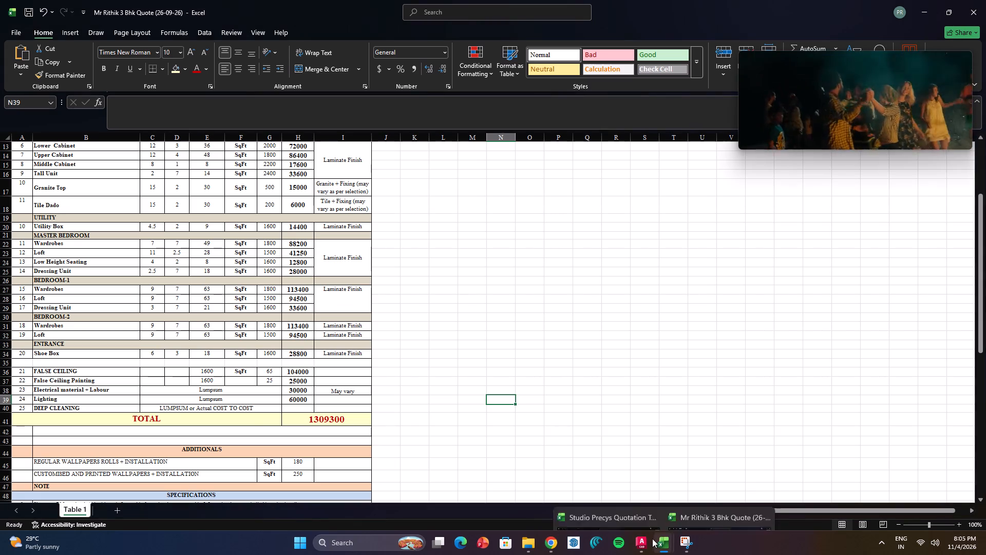
{"action": "left_click", "coordinate": [640, 490]}
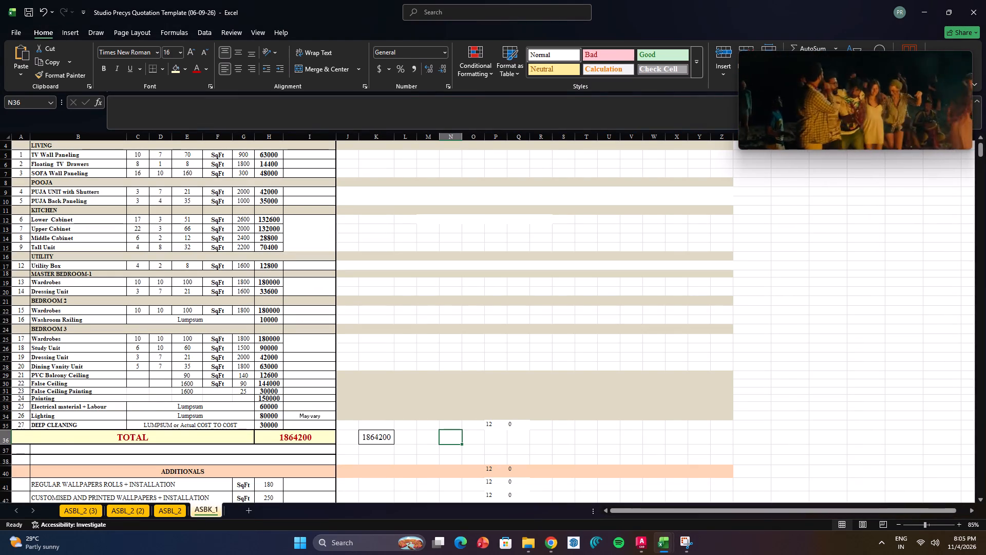
{"action": "left_click", "coordinate": [664, 543]}
{"action": "left_click", "coordinate": [720, 510]}
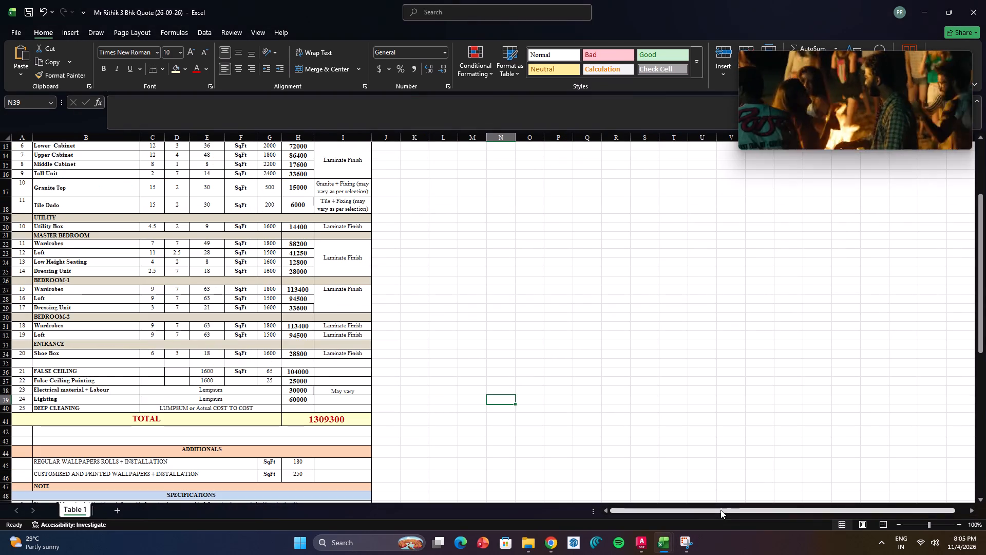
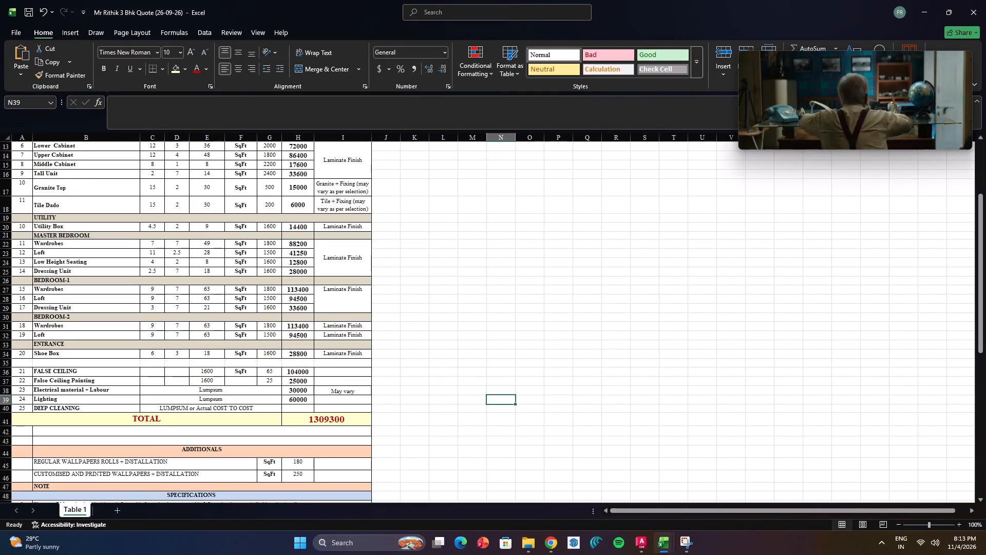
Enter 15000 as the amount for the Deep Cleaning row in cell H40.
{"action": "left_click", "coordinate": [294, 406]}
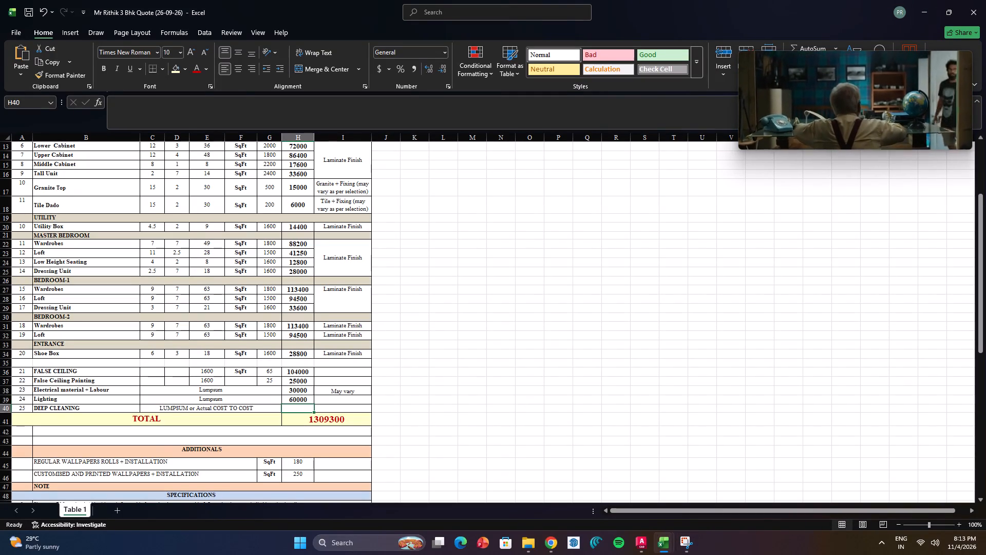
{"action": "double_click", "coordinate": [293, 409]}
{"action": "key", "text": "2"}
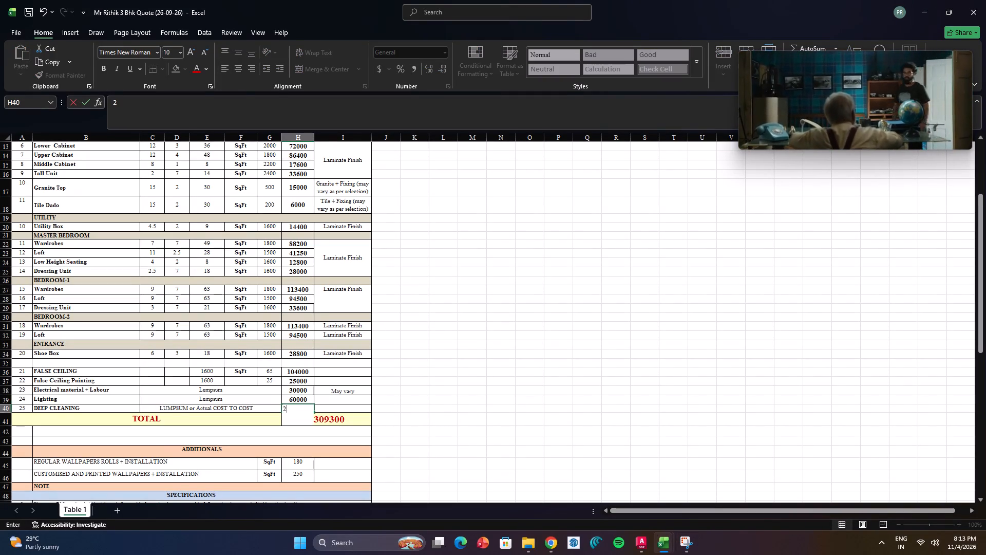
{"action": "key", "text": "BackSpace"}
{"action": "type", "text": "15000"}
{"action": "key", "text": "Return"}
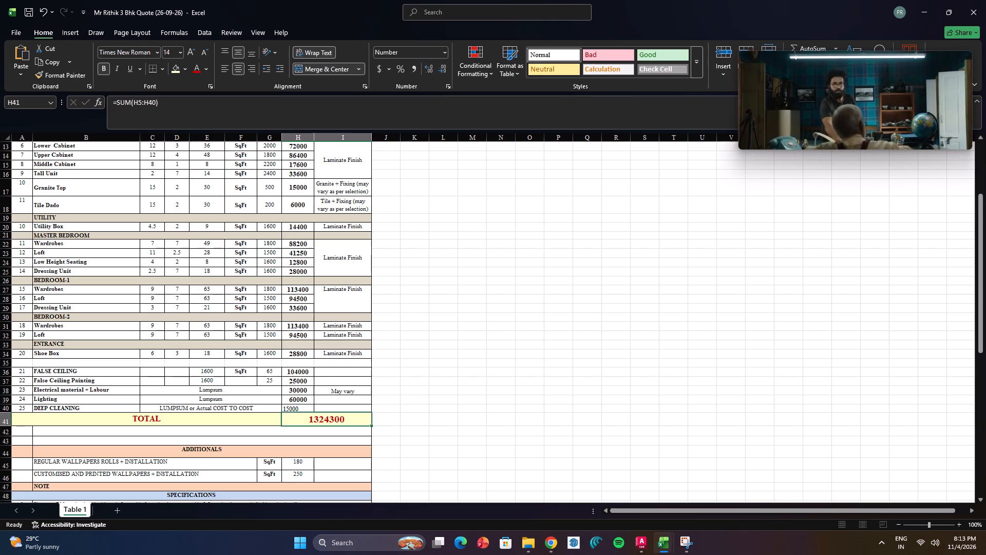
Fill the Lighting amount cell H39, with its formatting, down into the Deep Cleaning amount cell H40.
{"action": "left_click", "coordinate": [453, 429]}
{"action": "left_click", "coordinate": [310, 402]}
{"action": "left_click_drag", "start_coordinate": [314, 403], "coordinate": [314, 409]}
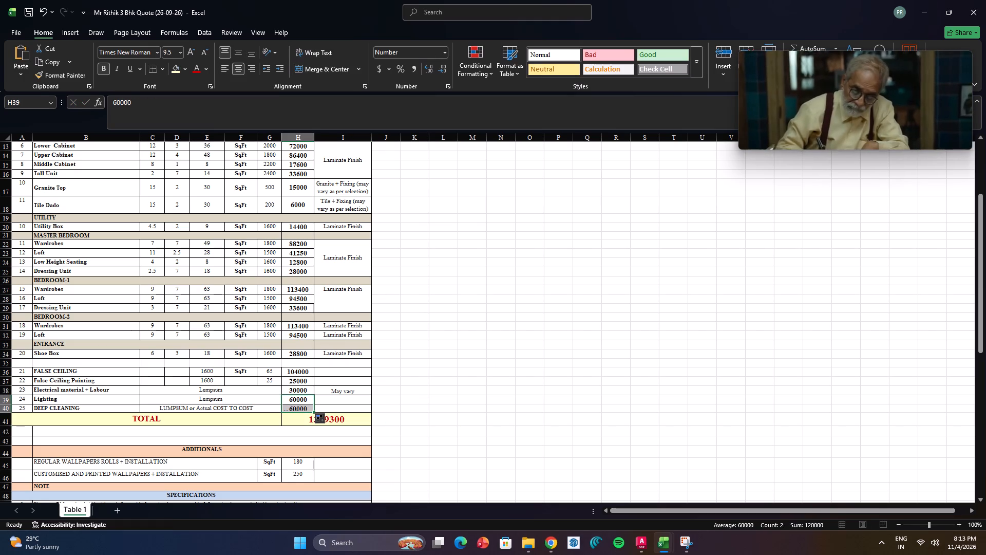
{"action": "left_click", "coordinate": [476, 409]}
Edit the Deep Cleaning amount in H40, replacing its leading digits with 1.
{"action": "double_click", "coordinate": [291, 410]}
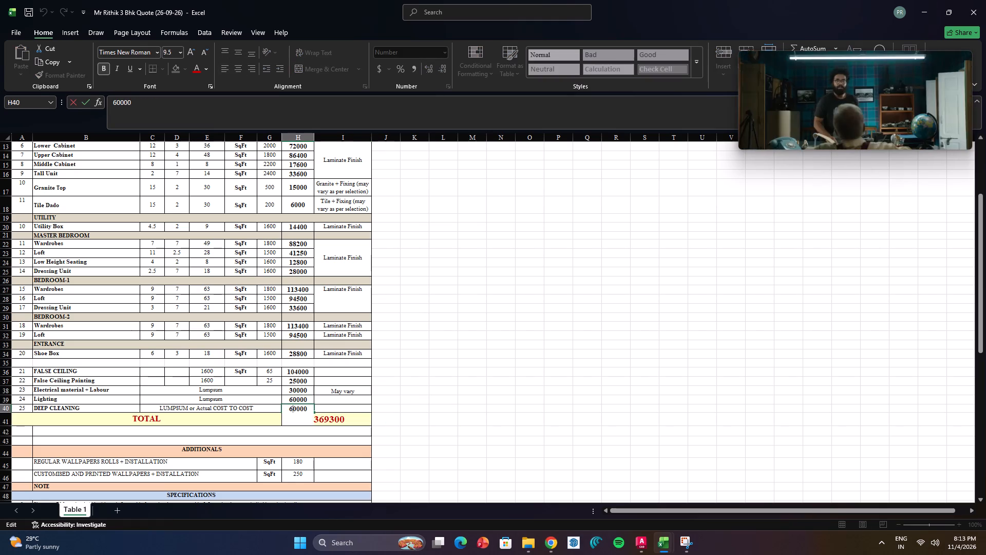
{"action": "left_click_drag", "start_coordinate": [294, 407], "coordinate": [286, 409]}
{"action": "left_click_drag", "start_coordinate": [296, 409], "coordinate": [287, 411]}
{"action": "type", "text": "1"}
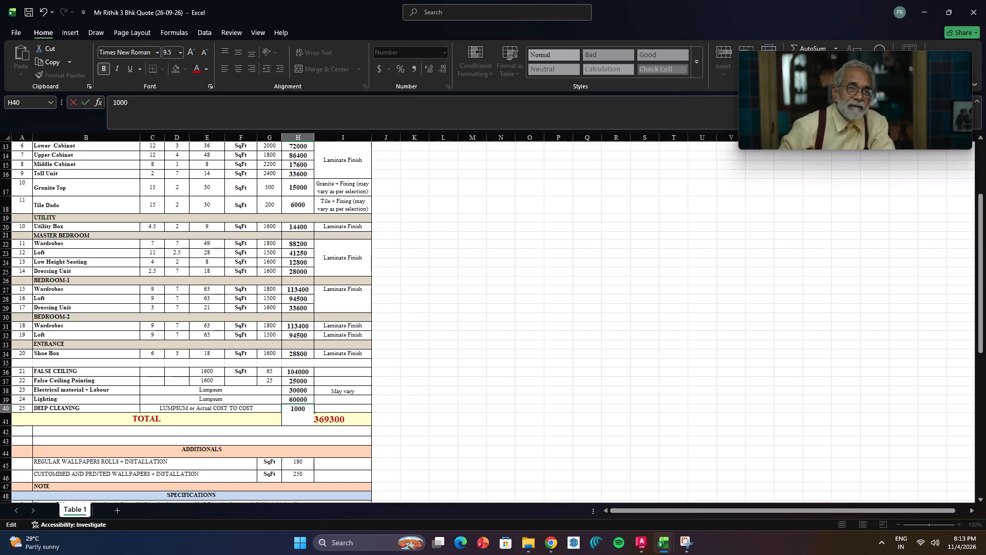
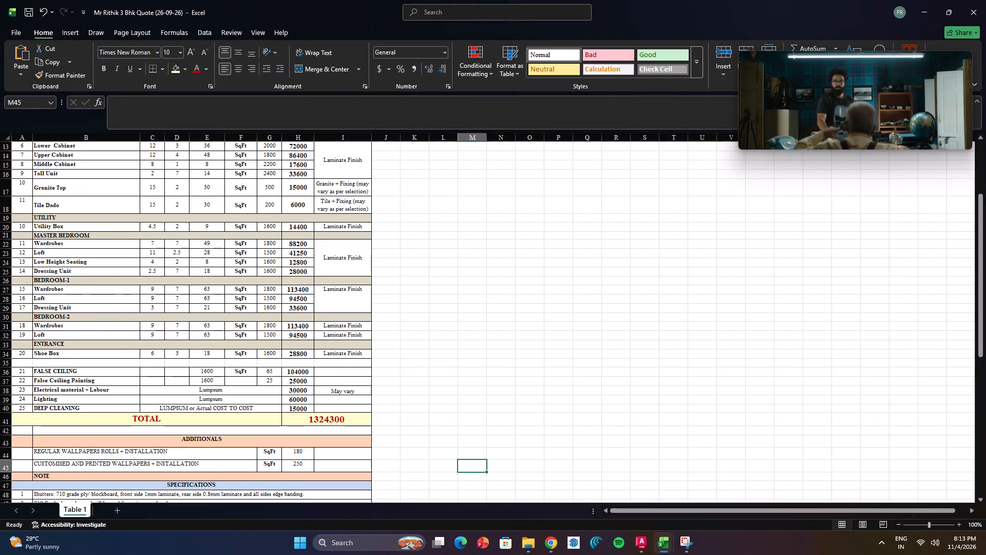
Middle-align vertically the descriptions, units and rates of both wallpaper rows under Additionals, cells B44 to H45.
{"action": "left_click_drag", "start_coordinate": [304, 454], "coordinate": [307, 469]}
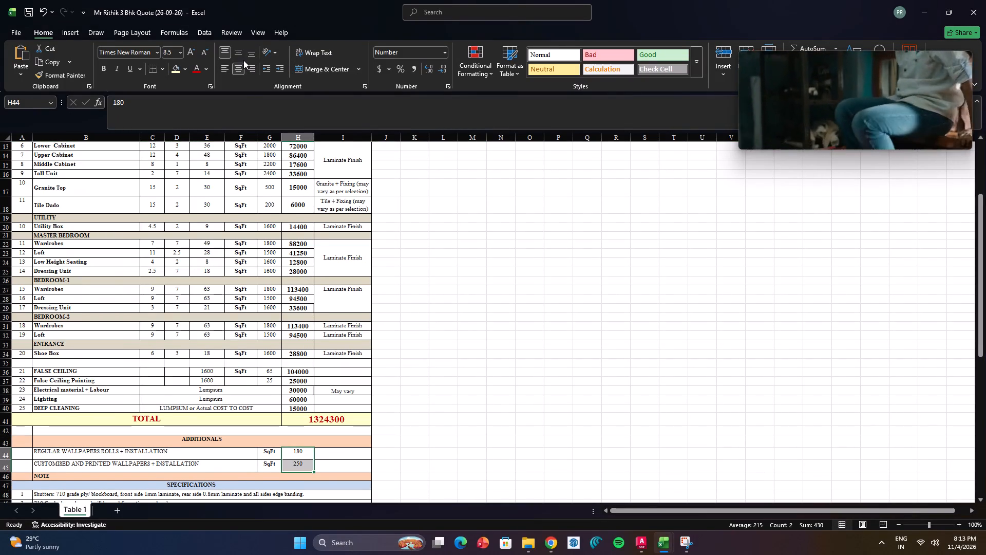
{"action": "left_click", "coordinate": [239, 57]}
{"action": "left_click_drag", "start_coordinate": [524, 336], "coordinate": [520, 338]}
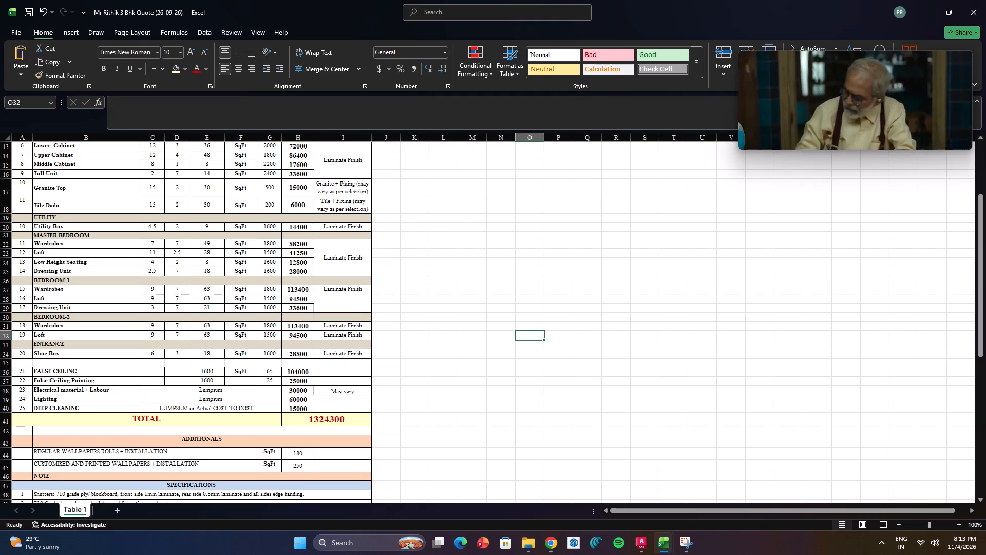
{"action": "left_click_drag", "start_coordinate": [136, 458], "coordinate": [290, 467]}
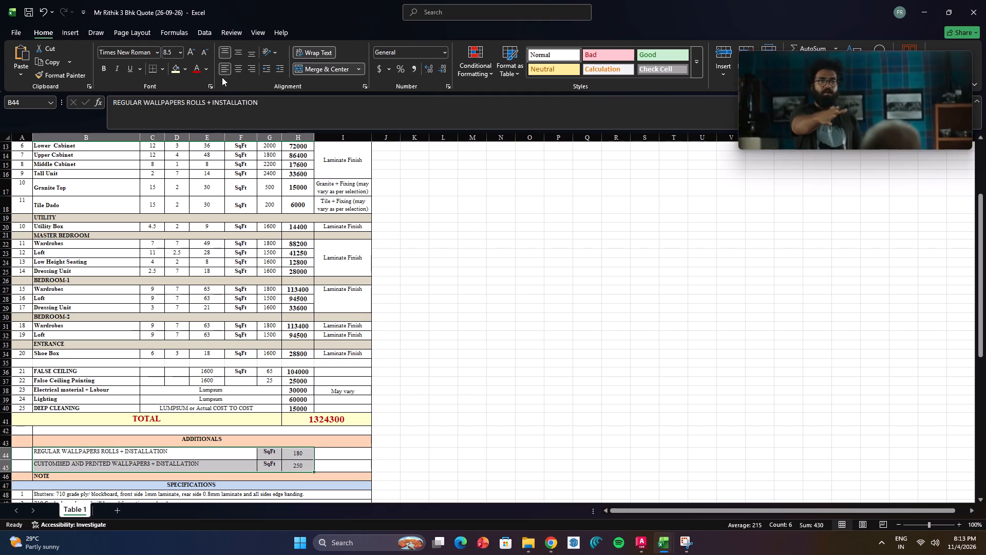
{"action": "left_click", "coordinate": [234, 55]}
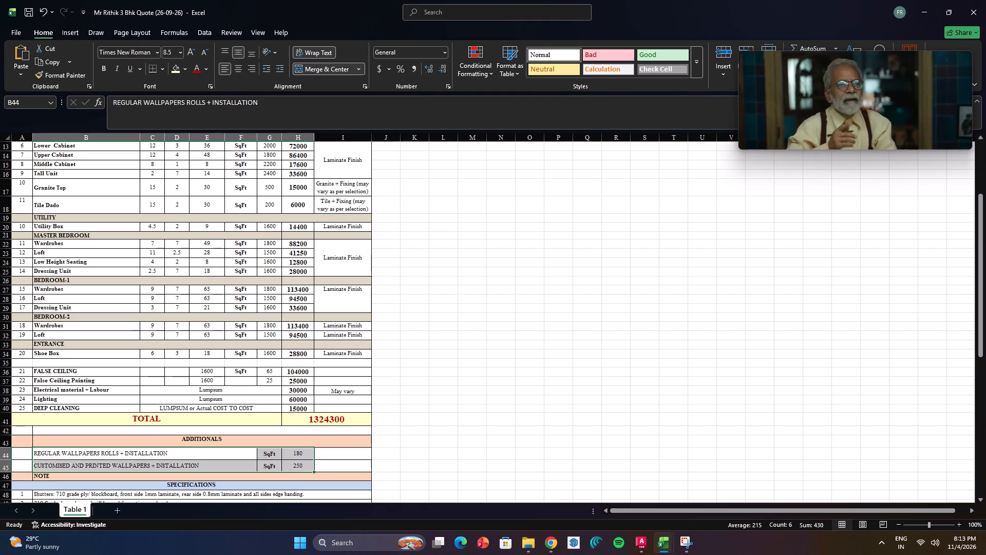
{"action": "left_click", "coordinate": [512, 377]}
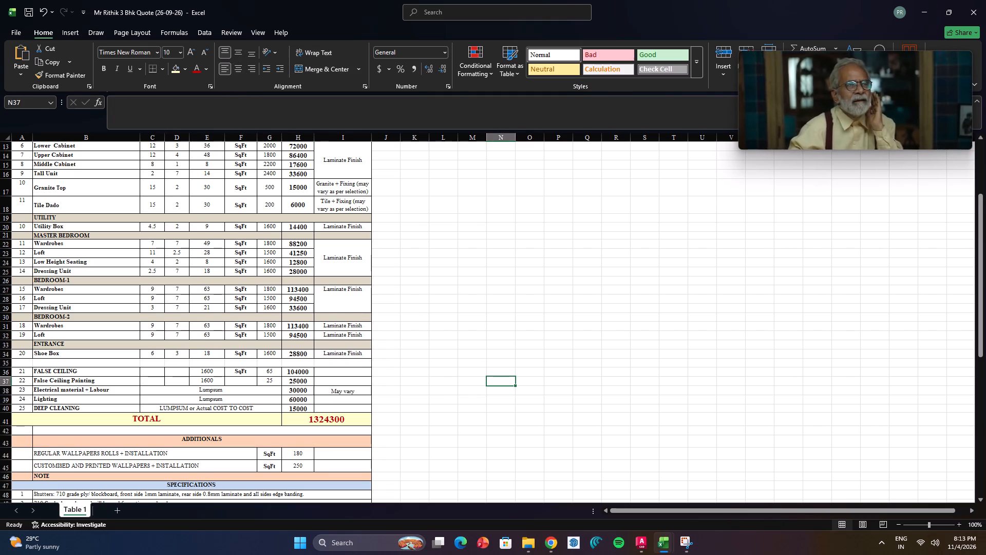
Review the specifications, payment modes, notes and Part B, and check the quotation's item rows up to the header.
{"action": "scroll", "coordinate": [488, 395], "scroll_direction": "down", "scroll_amount": 6}
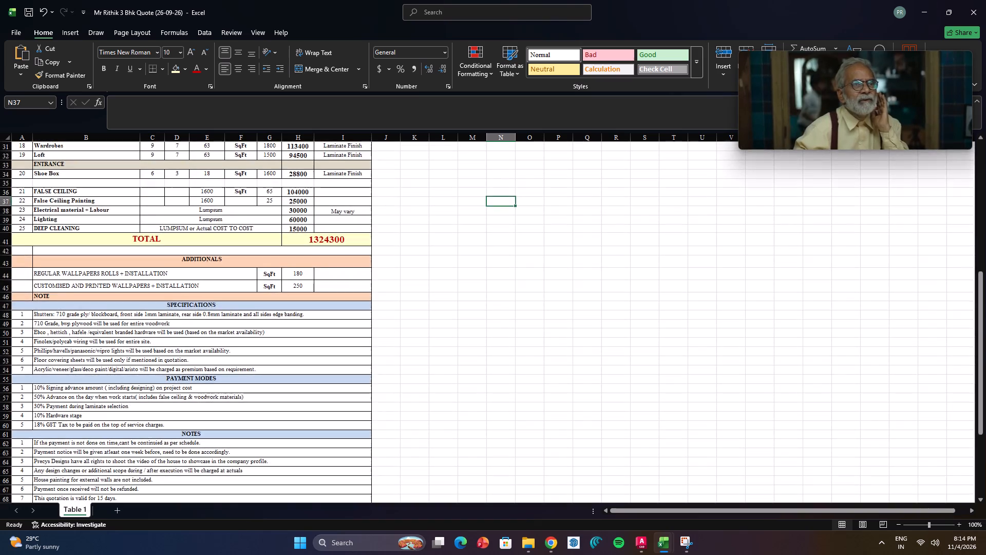
{"action": "scroll", "coordinate": [488, 395], "scroll_direction": "down", "scroll_amount": 7}
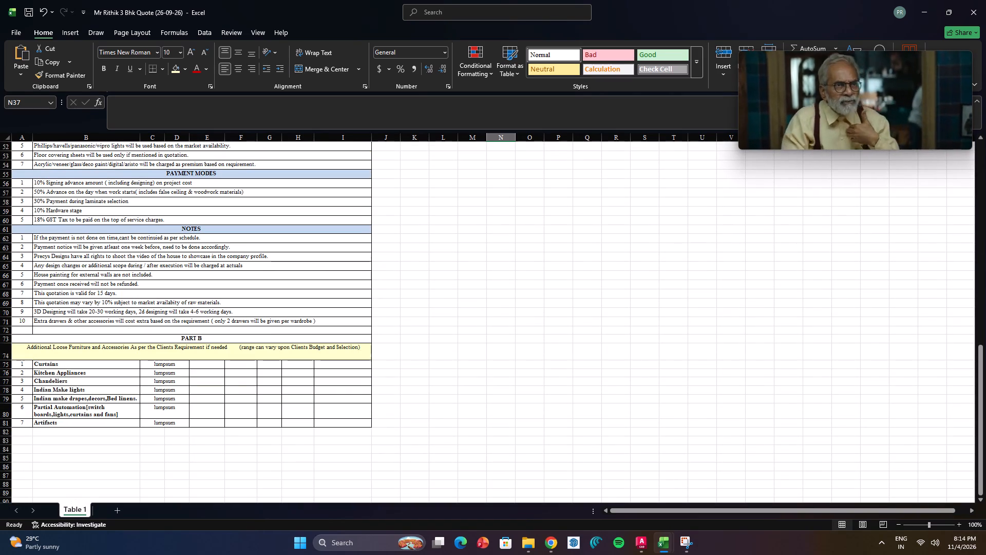
{"action": "scroll", "coordinate": [488, 395], "scroll_direction": "up", "scroll_amount": 2}
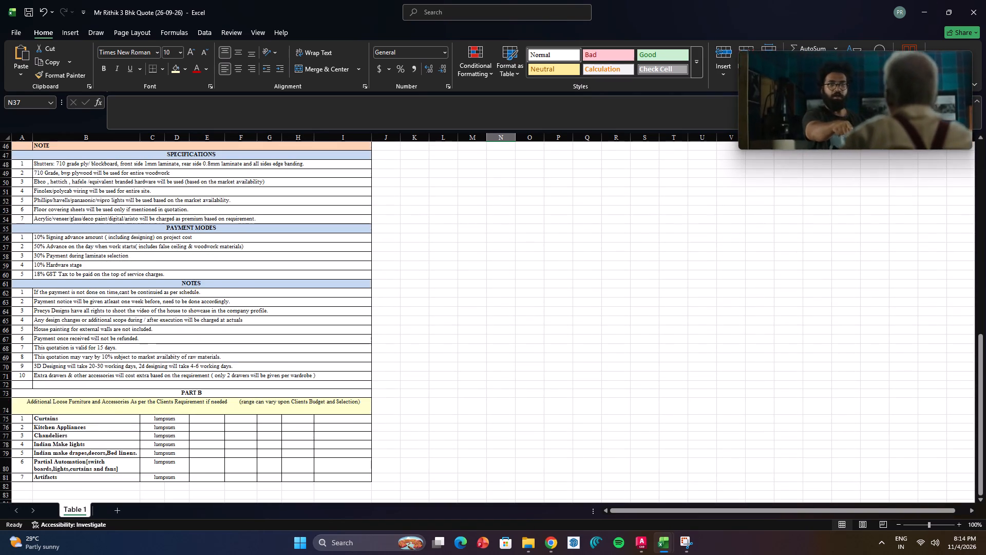
{"action": "scroll", "coordinate": [488, 395], "scroll_direction": "up", "scroll_amount": 13}
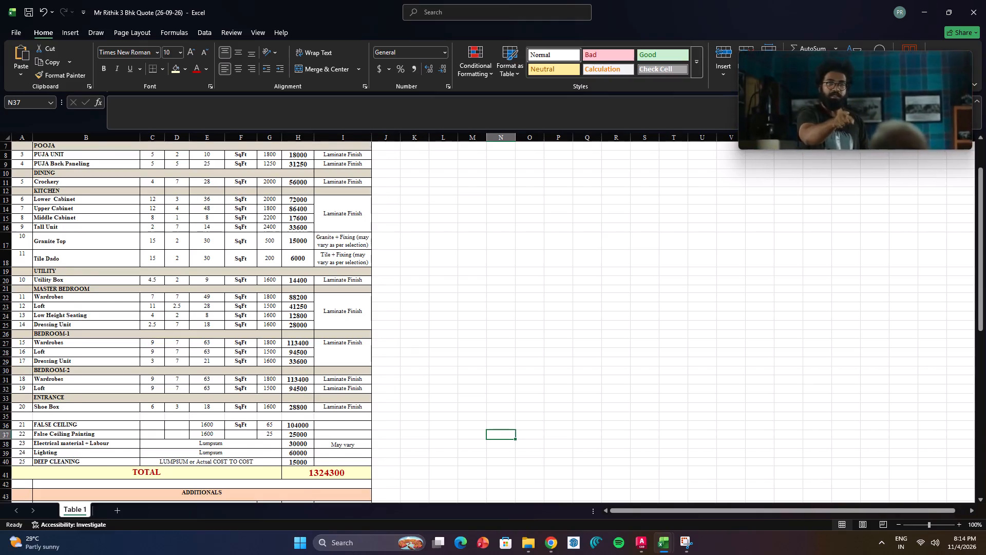
{"action": "scroll", "coordinate": [459, 302], "scroll_direction": "up", "scroll_amount": 2}
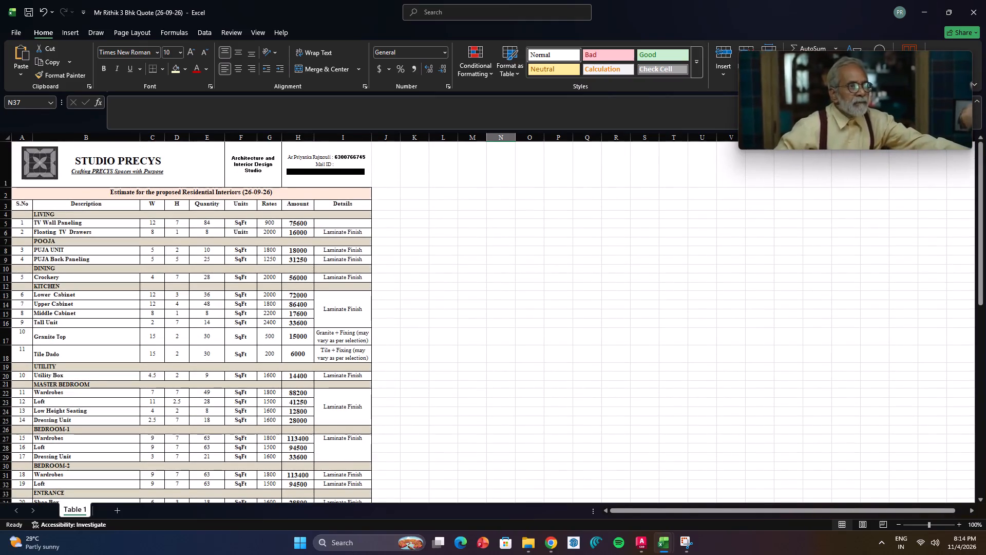
Middle-align vertically the Laminate Finish details for Master Bedroom and Bedroom-1, cells I22 to I29.
{"action": "scroll", "coordinate": [459, 302], "scroll_direction": "down", "scroll_amount": 1}
{"action": "left_click_drag", "start_coordinate": [350, 341], "coordinate": [350, 367]}
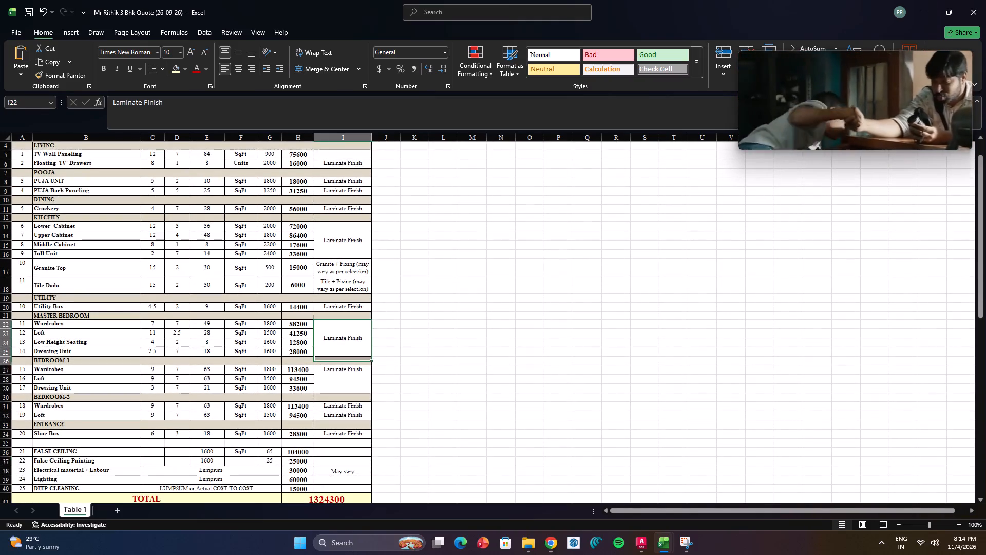
{"action": "left_click_drag", "start_coordinate": [350, 367], "coordinate": [350, 376]}
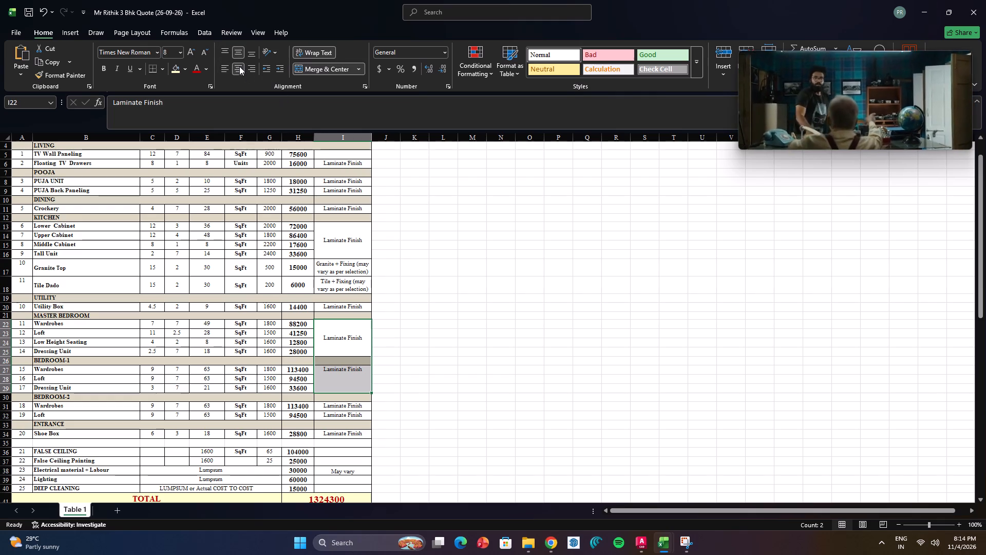
{"action": "left_click", "coordinate": [239, 66]}
{"action": "left_click", "coordinate": [239, 66]}
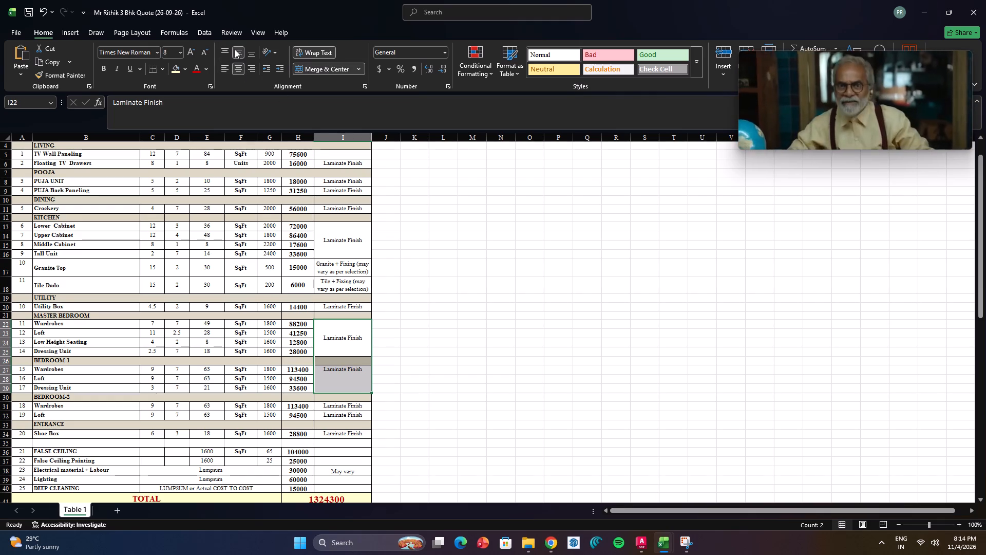
{"action": "left_click", "coordinate": [235, 49]}
{"action": "left_click", "coordinate": [235, 49]}
{"action": "left_click", "coordinate": [692, 303]}
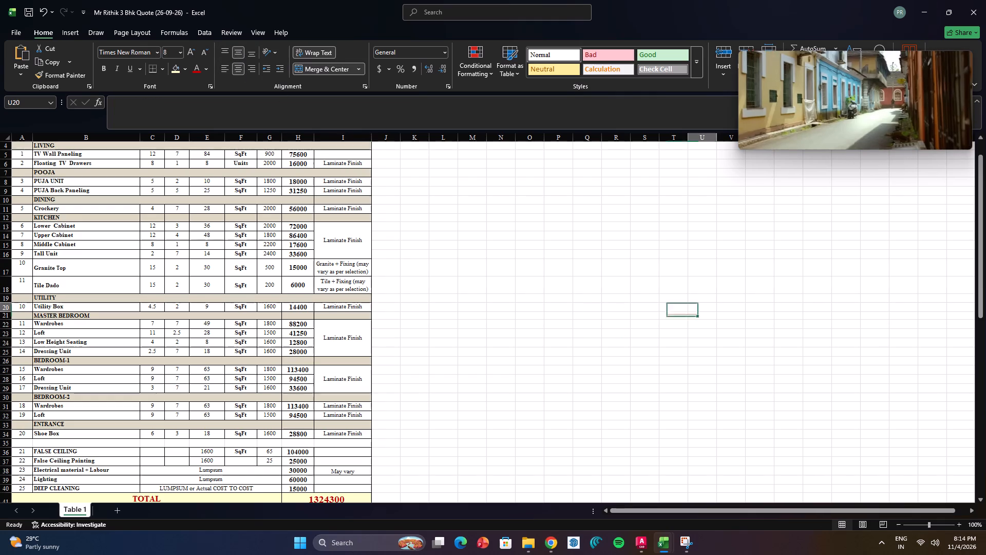
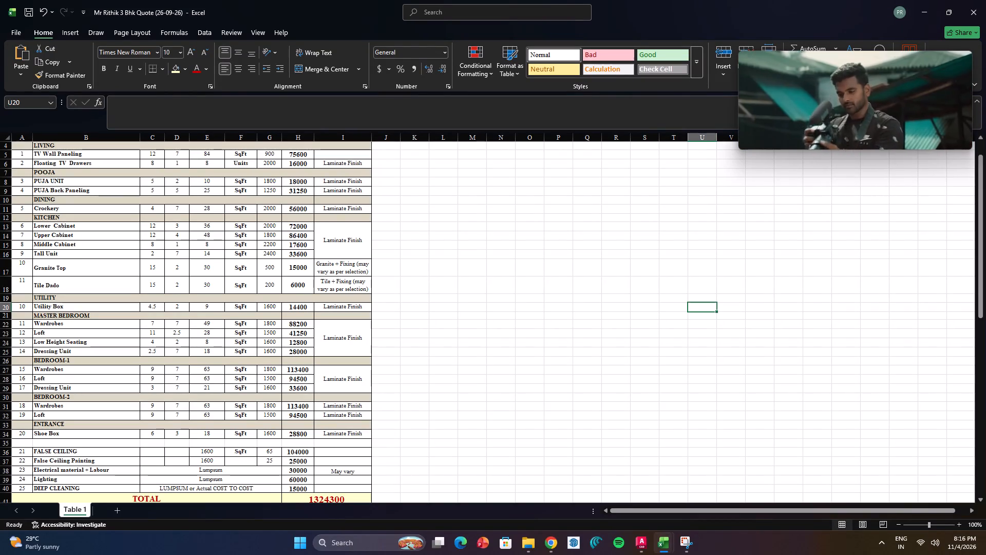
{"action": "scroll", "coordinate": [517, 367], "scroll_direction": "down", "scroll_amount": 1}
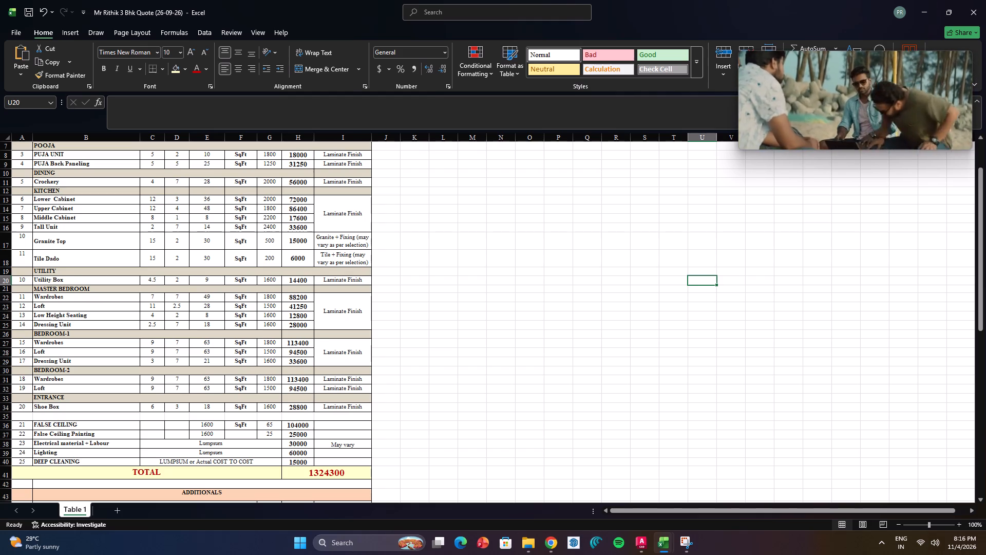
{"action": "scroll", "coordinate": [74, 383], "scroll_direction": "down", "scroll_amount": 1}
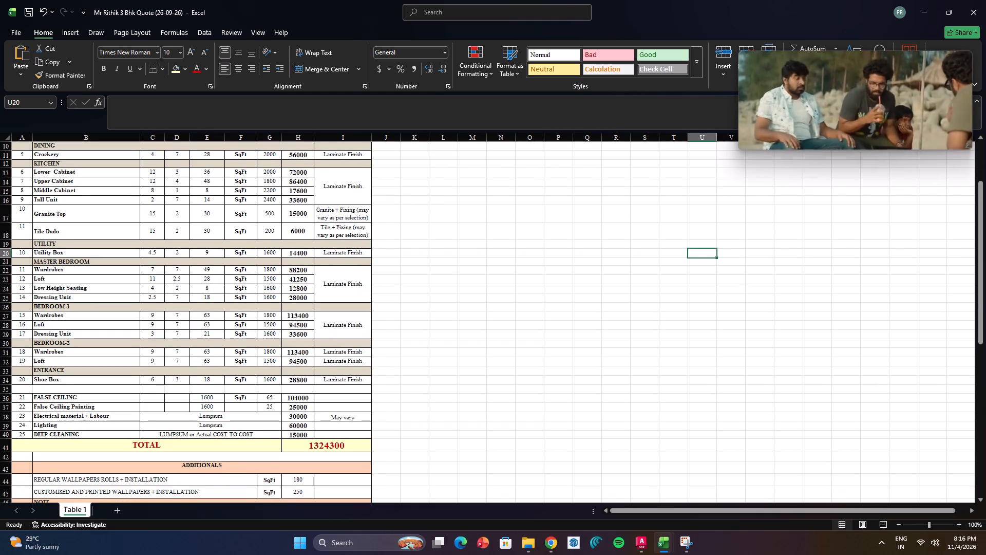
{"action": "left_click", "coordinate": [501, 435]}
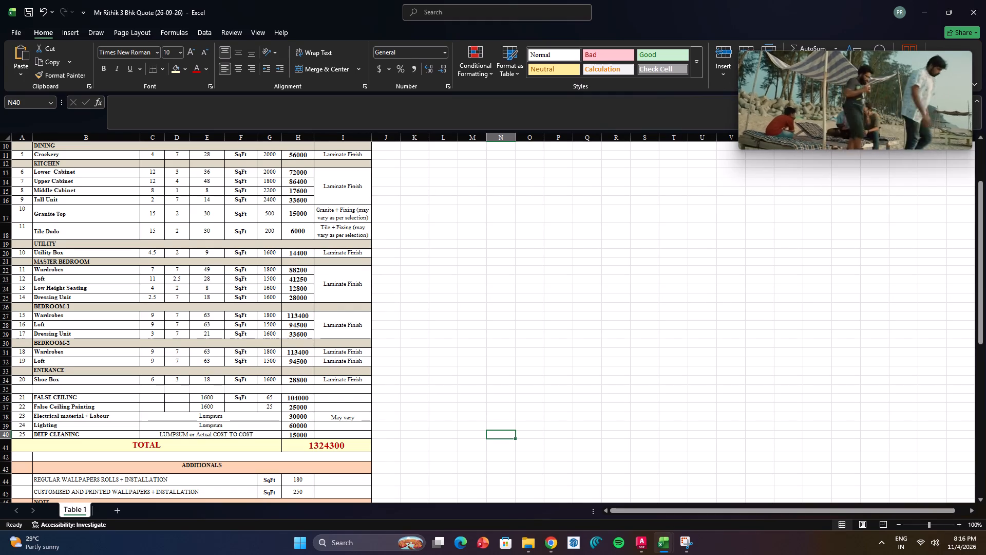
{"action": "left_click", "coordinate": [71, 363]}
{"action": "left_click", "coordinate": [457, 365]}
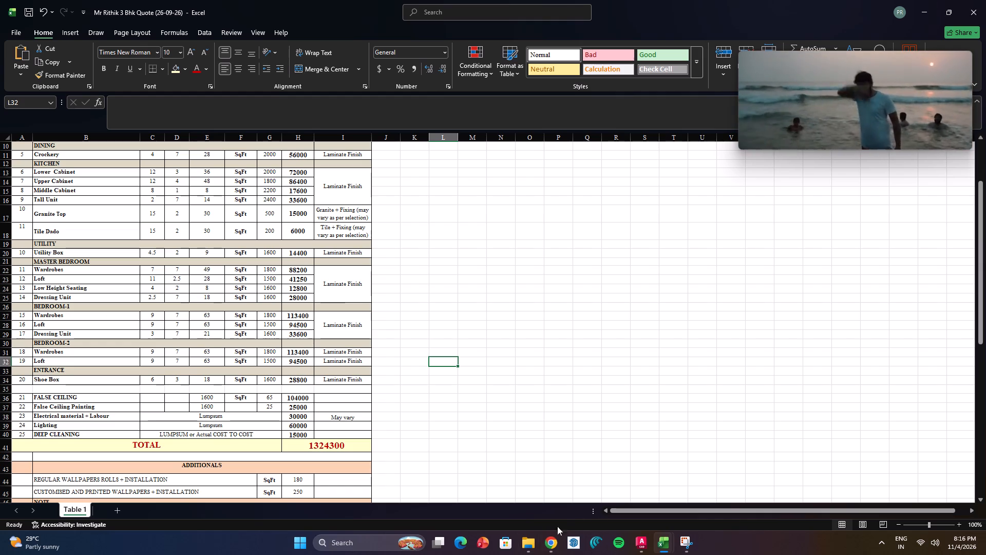
Open the PDF version of the 3 BHK quotation from Downloads, compare its item rows and total, and return to the workbook.
{"action": "left_click", "coordinate": [527, 545]}
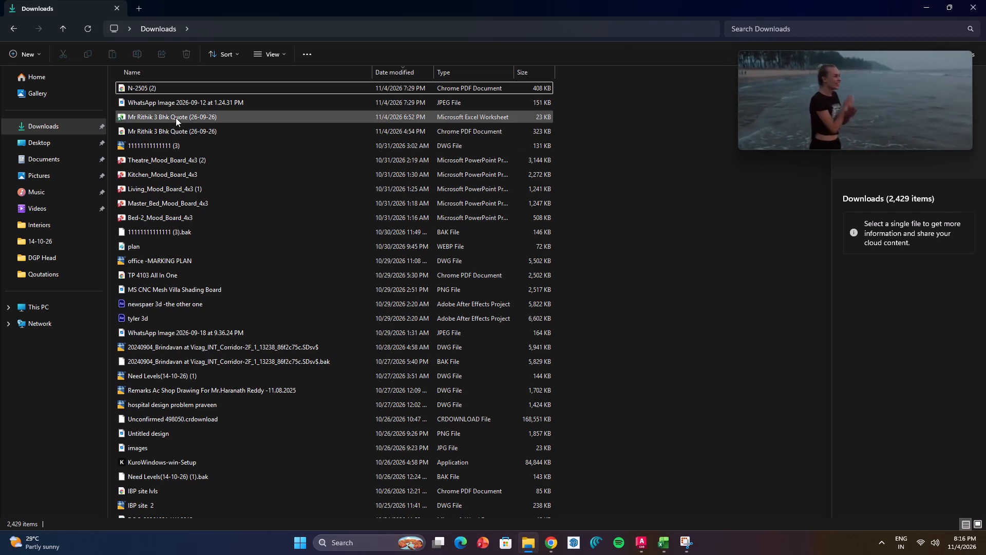
{"action": "double_click", "coordinate": [175, 120]}
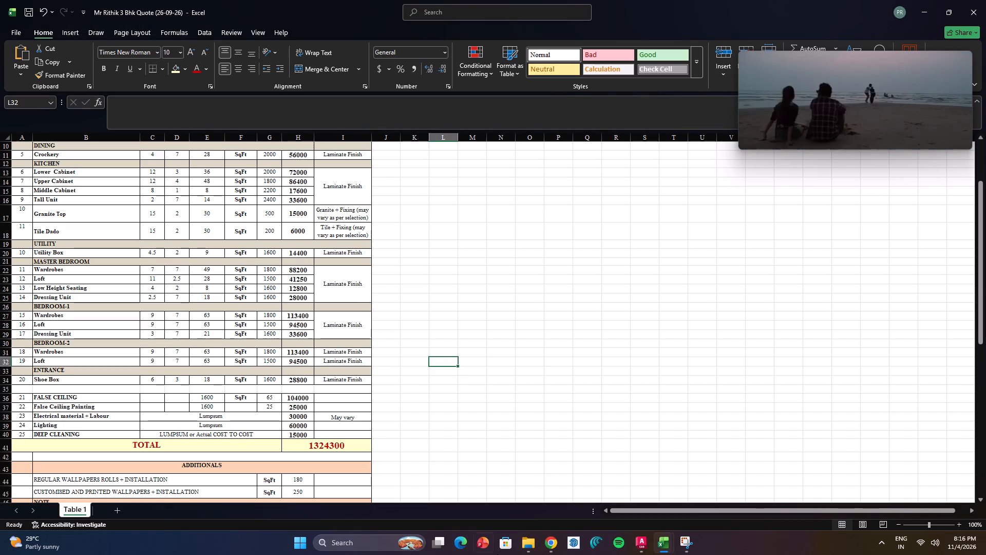
{"action": "left_click", "coordinate": [538, 548]}
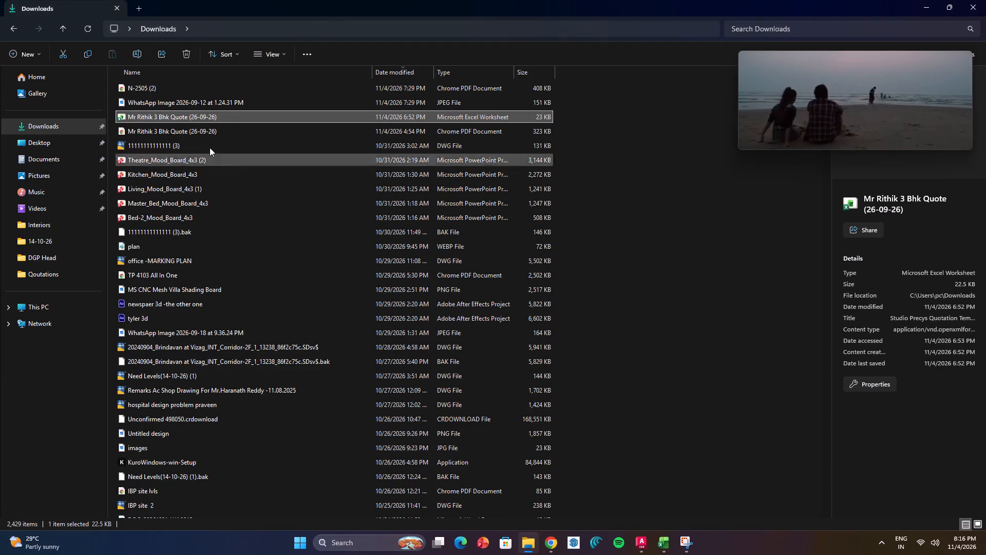
{"action": "double_click", "coordinate": [175, 131]}
{"action": "scroll", "coordinate": [269, 198], "scroll_direction": "down", "scroll_amount": 3}
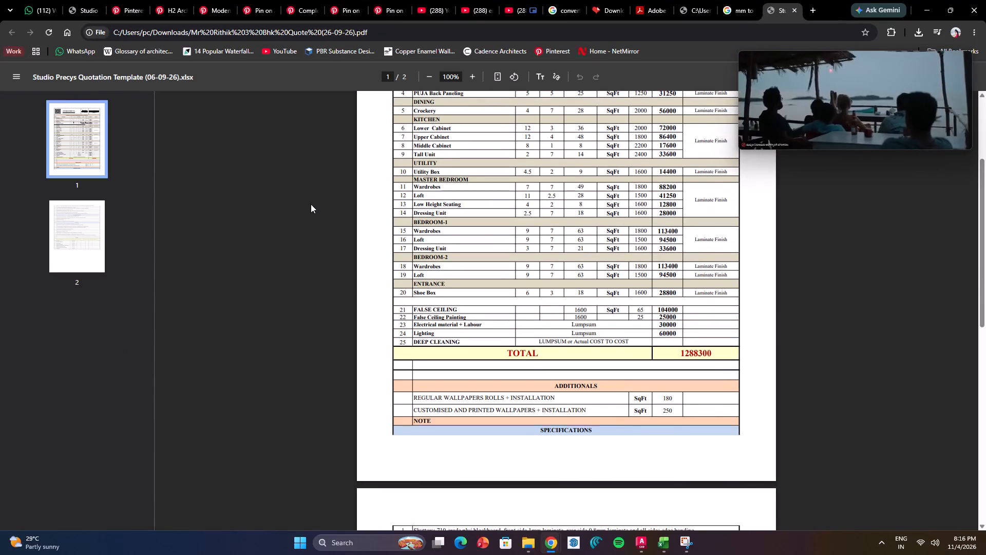
{"action": "left_click_drag", "start_coordinate": [655, 275], "coordinate": [687, 274]}
{"action": "left_click", "coordinate": [813, 316]}
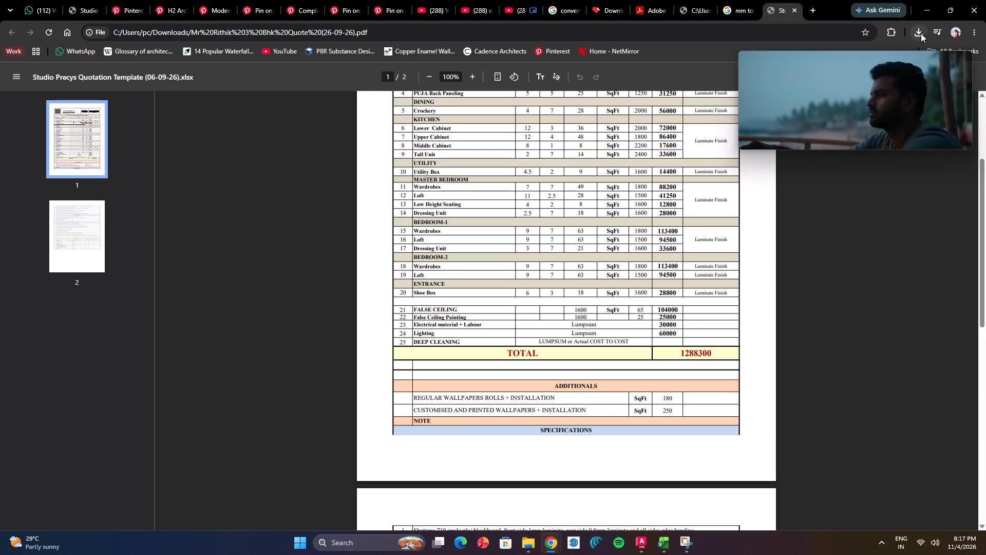
{"action": "left_click", "coordinate": [928, 2]}
{"action": "left_click", "coordinate": [926, 0]}
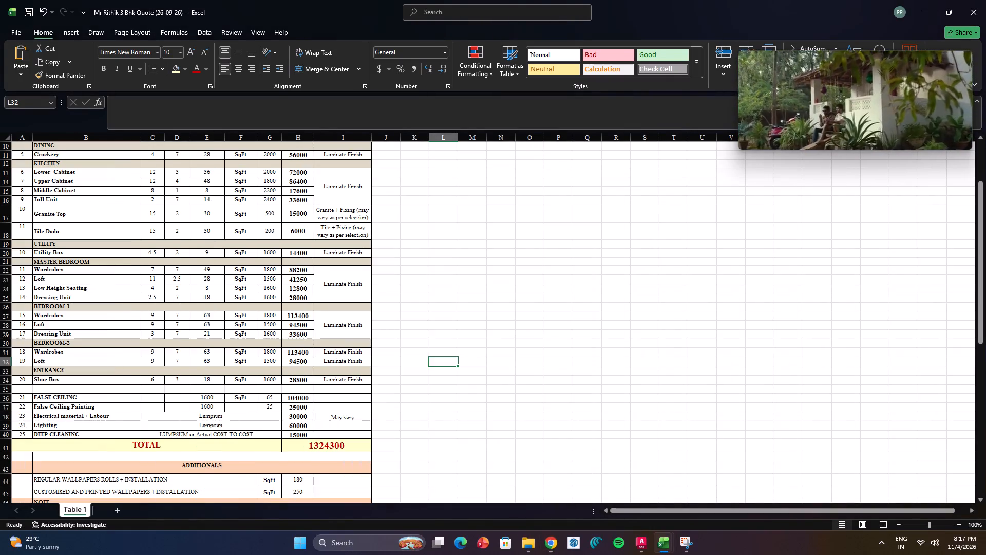
Check how the Tile Dado and Granite Top amounts in cells H18 and H17 are calculated, without changing them.
{"action": "left_click", "coordinate": [491, 406]}
{"action": "scroll", "coordinate": [197, 368], "scroll_direction": "up", "scroll_amount": 5}
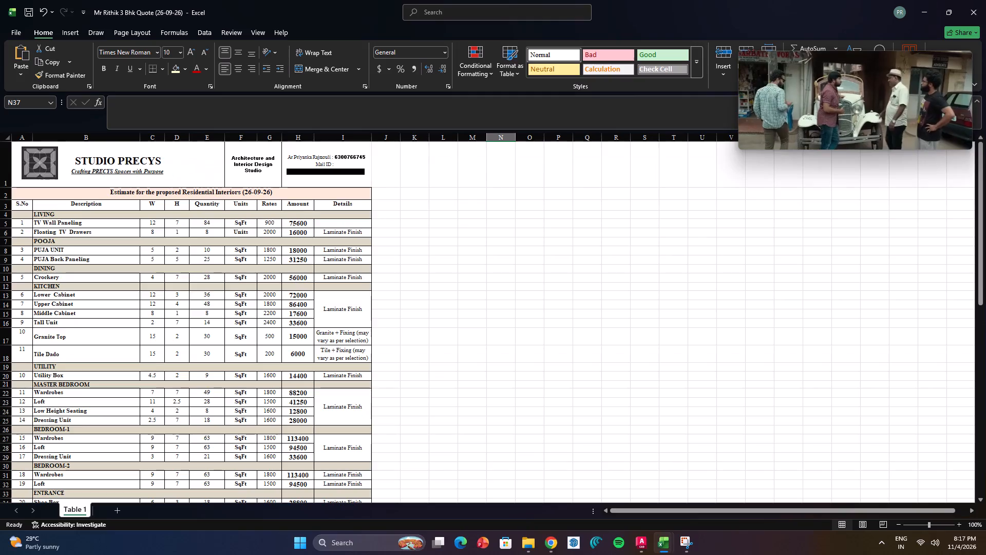
{"action": "scroll", "coordinate": [200, 363], "scroll_direction": "down", "scroll_amount": 2}
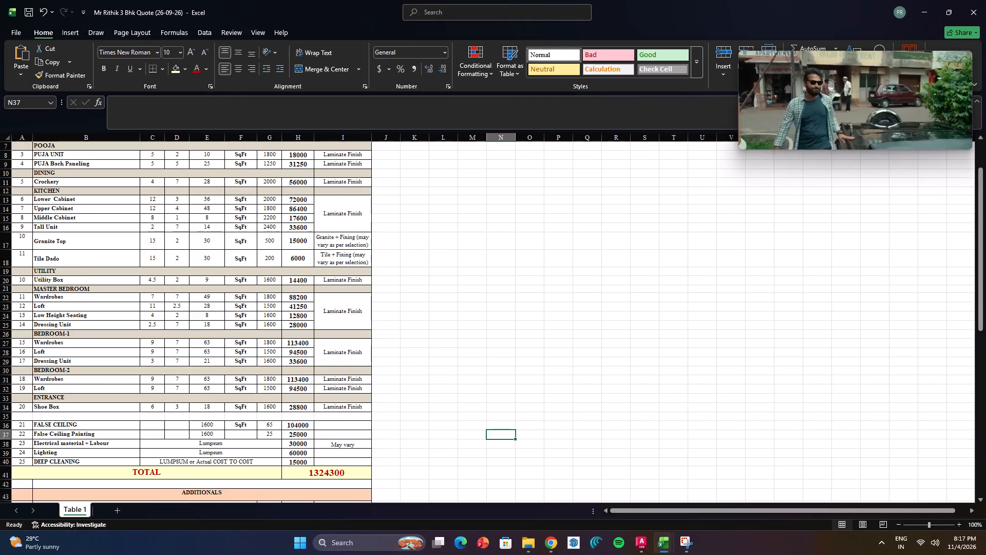
{"action": "left_click", "coordinate": [182, 308]}
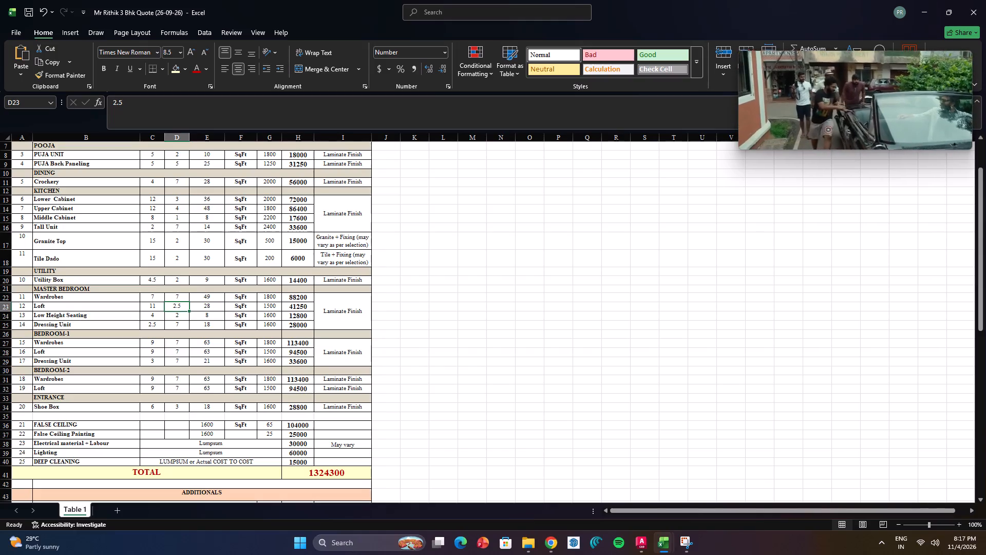
{"action": "scroll", "coordinate": [439, 354], "scroll_direction": "up", "scroll_amount": 2}
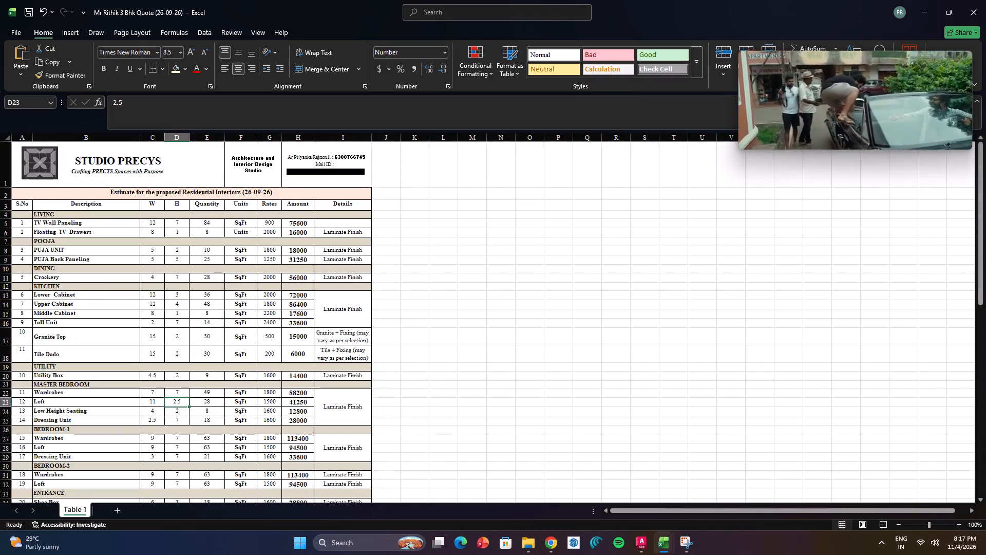
{"action": "double_click", "coordinate": [263, 356]}
{"action": "left_click", "coordinate": [332, 358]}
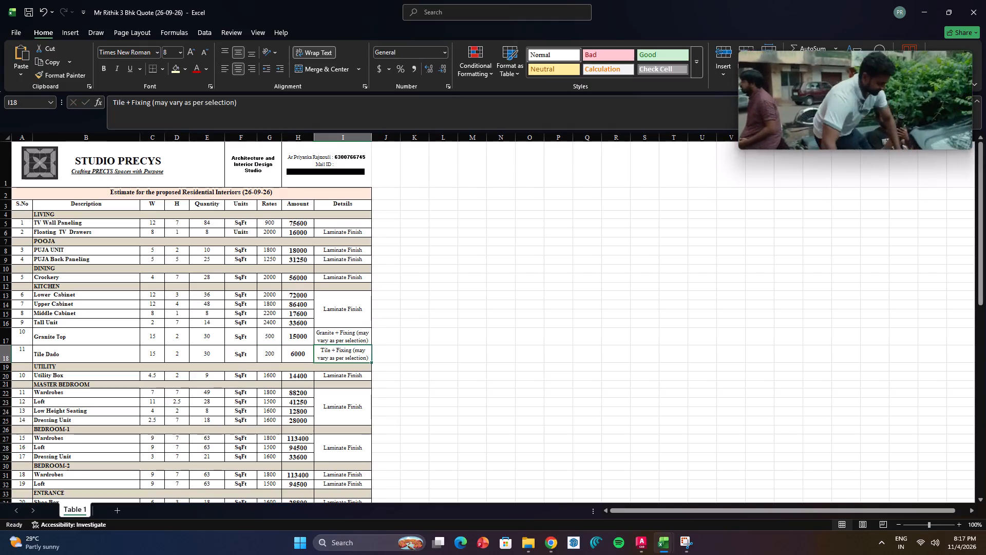
{"action": "double_click", "coordinate": [301, 351]}
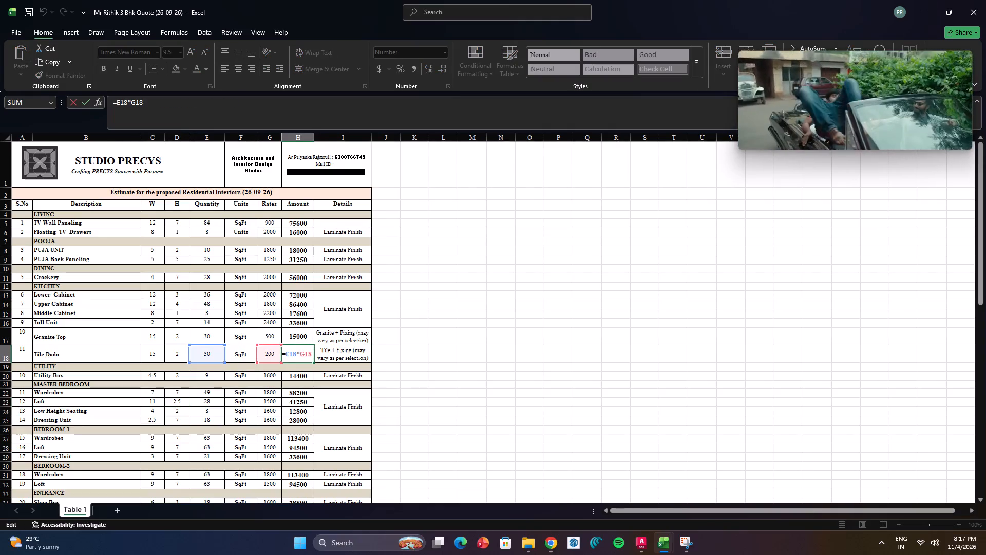
{"action": "left_click", "coordinate": [427, 351]}
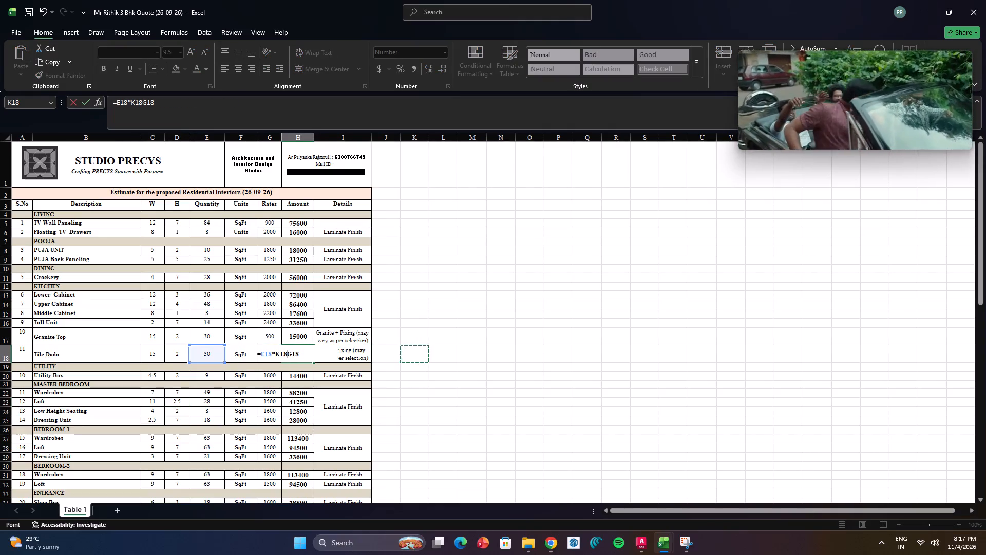
{"action": "key", "text": "ctrl+z"}
{"action": "key", "text": "Escape"}
{"action": "double_click", "coordinate": [299, 349]}
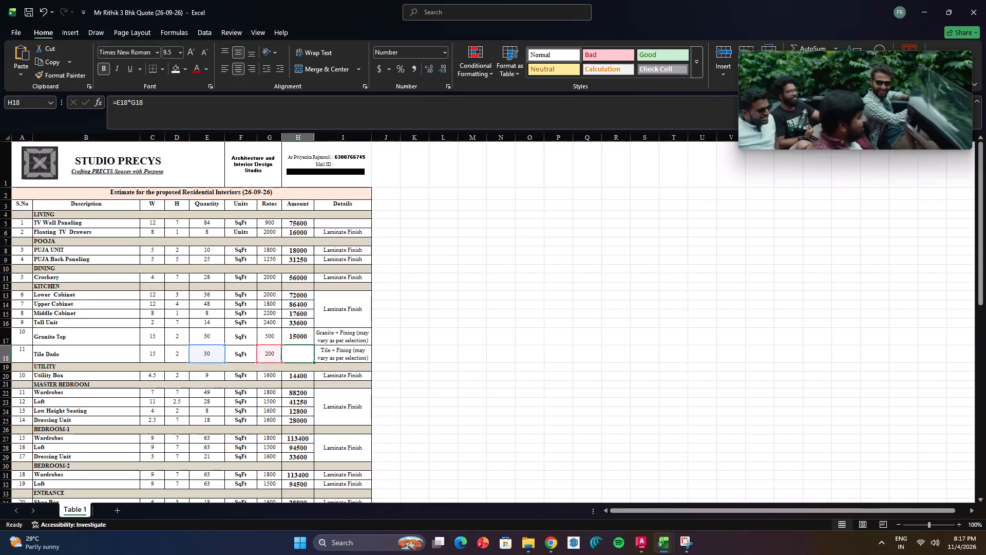
{"action": "key", "text": "Escape"}
{"action": "double_click", "coordinate": [299, 336]}
{"action": "key", "text": "Escape"}
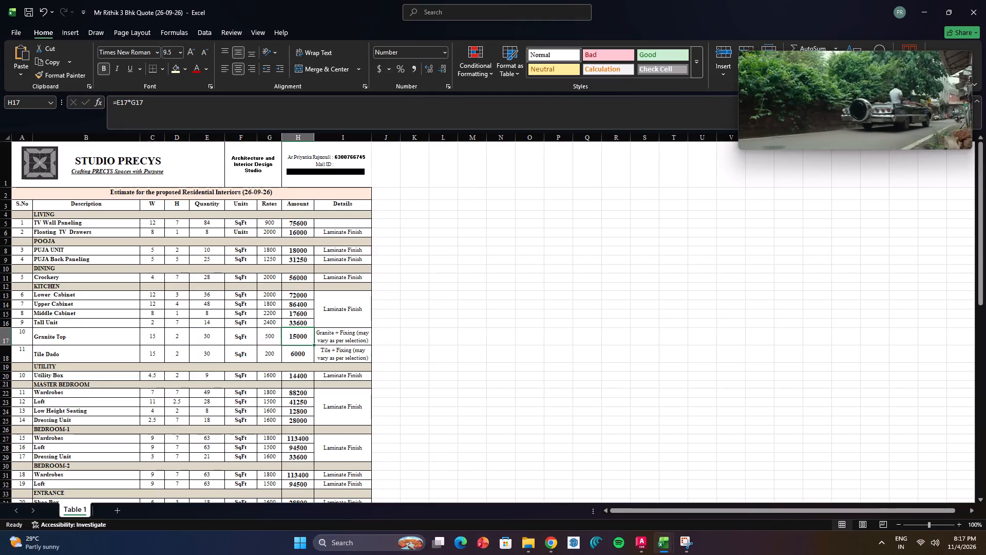
Copy Granite Top's quantity-times-rate amount formula to TV Wall Paneling, cell H5, and fill it down to Floating TV Drawers, H6.
{"action": "left_click", "coordinate": [301, 334]}
{"action": "key", "text": "ctrl+c"}
{"action": "key", "text": "ctrl+c"}
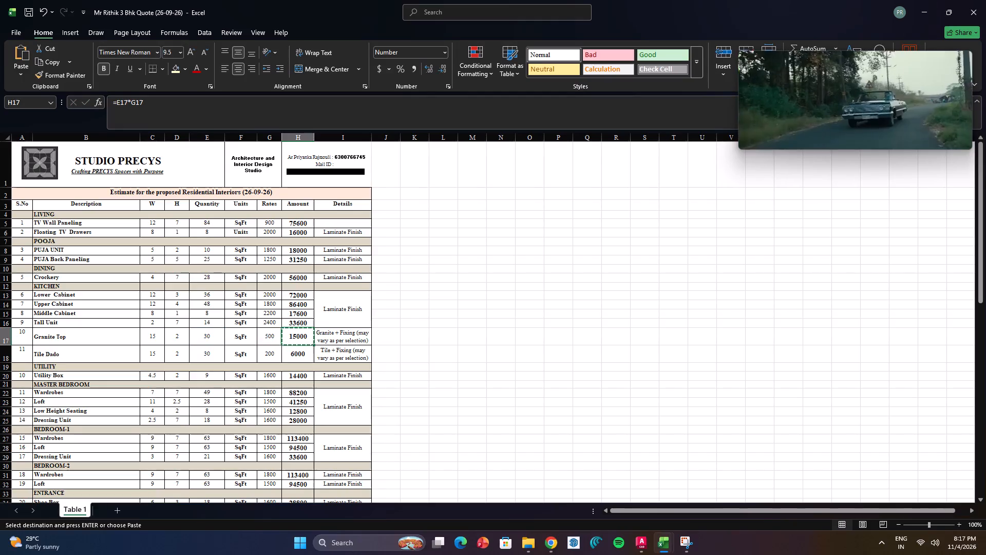
{"action": "key", "text": "ctrl+c"}
{"action": "left_click", "coordinate": [300, 226]}
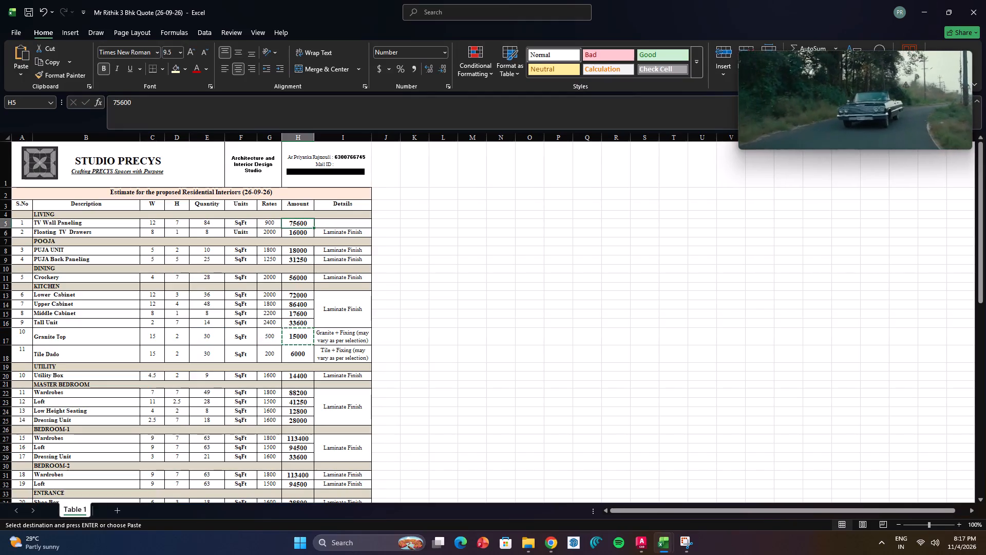
{"action": "key", "text": "ctrl+v"}
{"action": "left_click", "coordinate": [458, 252]}
{"action": "left_click", "coordinate": [296, 222]}
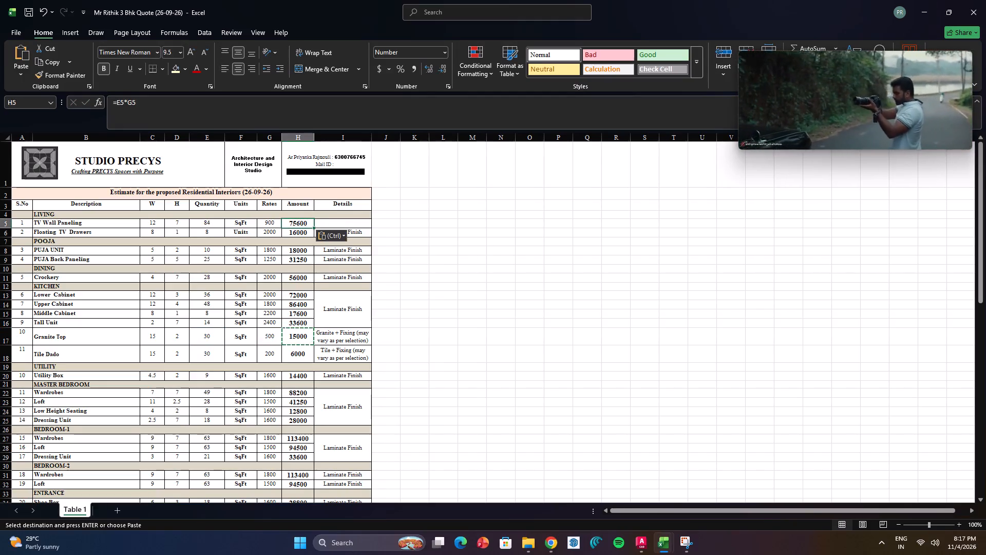
{"action": "left_click_drag", "start_coordinate": [312, 227], "coordinate": [312, 237]}
{"action": "left_click", "coordinate": [446, 268]}
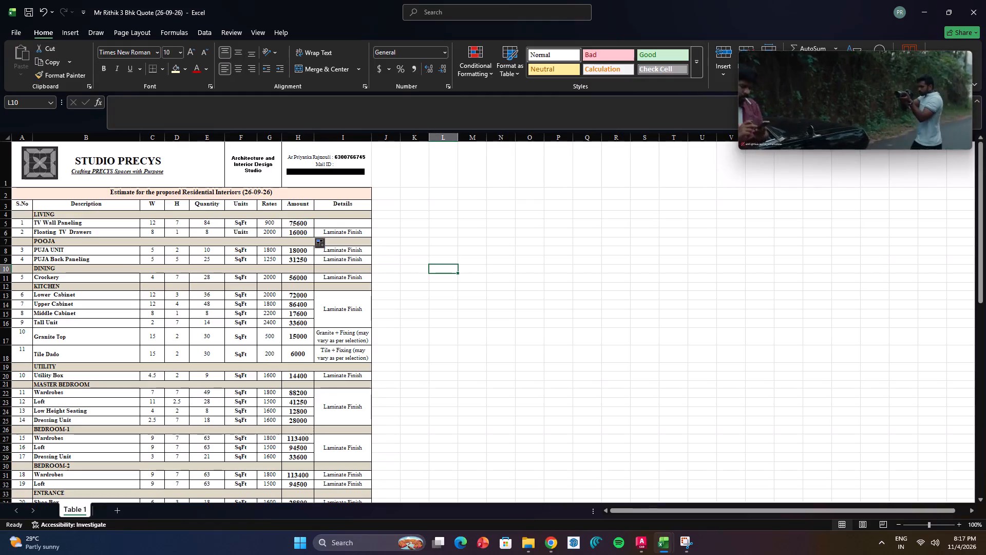
Copy Tile Dado's W-times-H quantity formula to TV Wall Paneling, cell E5, and fill it down to Floating TV Drawers, E6.
{"action": "double_click", "coordinate": [207, 351]}
{"action": "key", "text": "Escape"}
{"action": "left_click", "coordinate": [210, 352]}
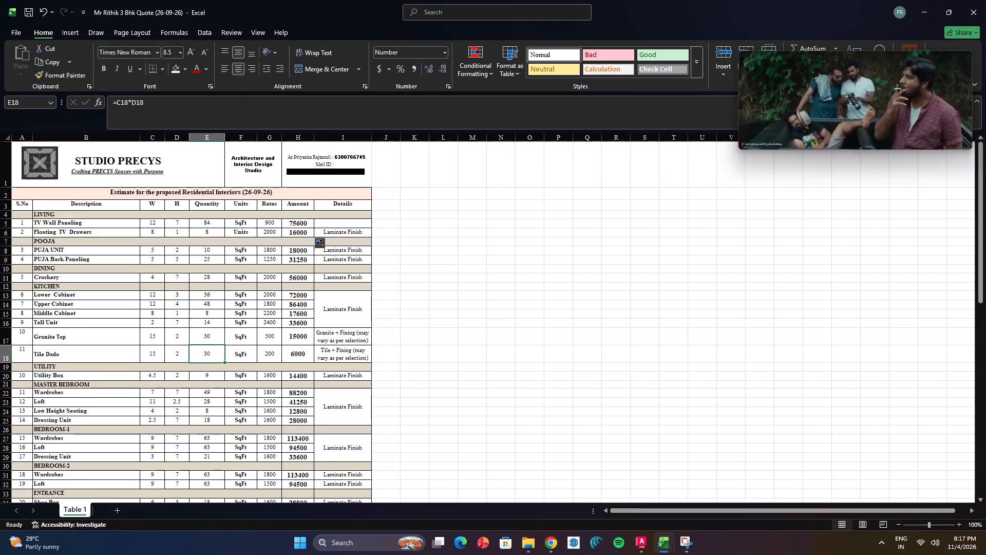
{"action": "key", "text": "ctrl+c"}
{"action": "key", "text": "ctrl+c"}
{"action": "left_click", "coordinate": [214, 224]}
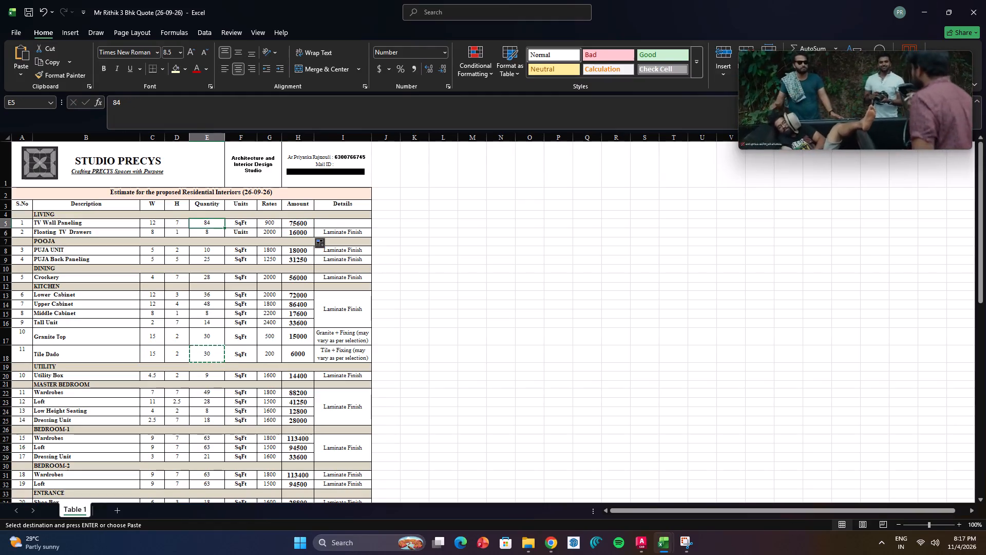
{"action": "key", "text": "ctrl+v"}
{"action": "left_click", "coordinate": [212, 233]}
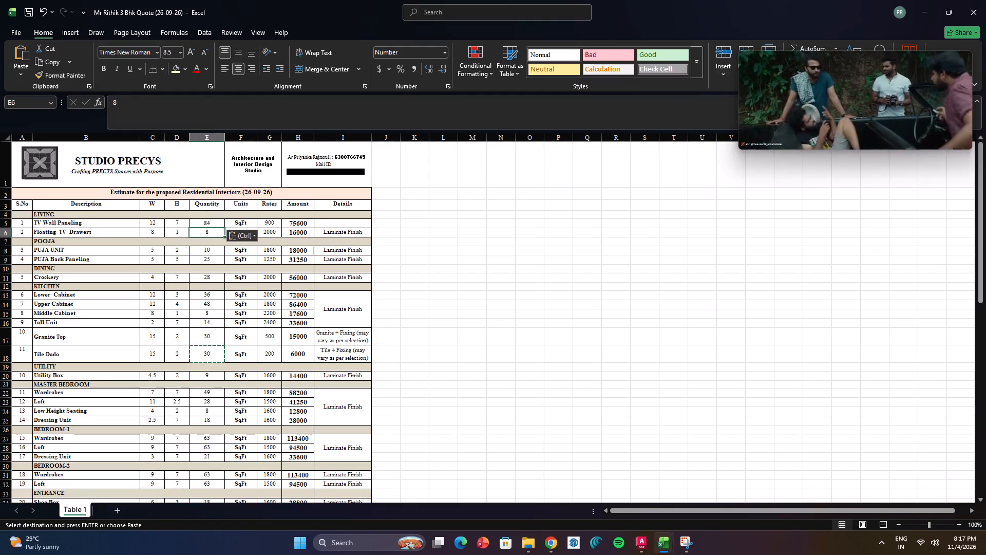
{"action": "left_click", "coordinate": [213, 225]}
{"action": "left_click", "coordinate": [221, 226]}
{"action": "left_click_drag", "start_coordinate": [222, 228], "coordinate": [223, 231]}
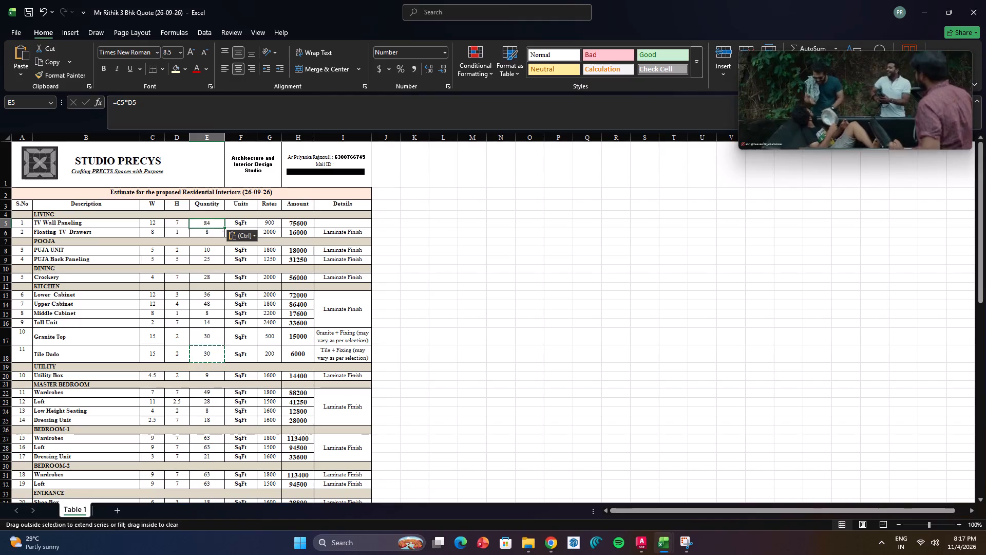
{"action": "left_click_drag", "start_coordinate": [223, 231], "coordinate": [223, 237]}
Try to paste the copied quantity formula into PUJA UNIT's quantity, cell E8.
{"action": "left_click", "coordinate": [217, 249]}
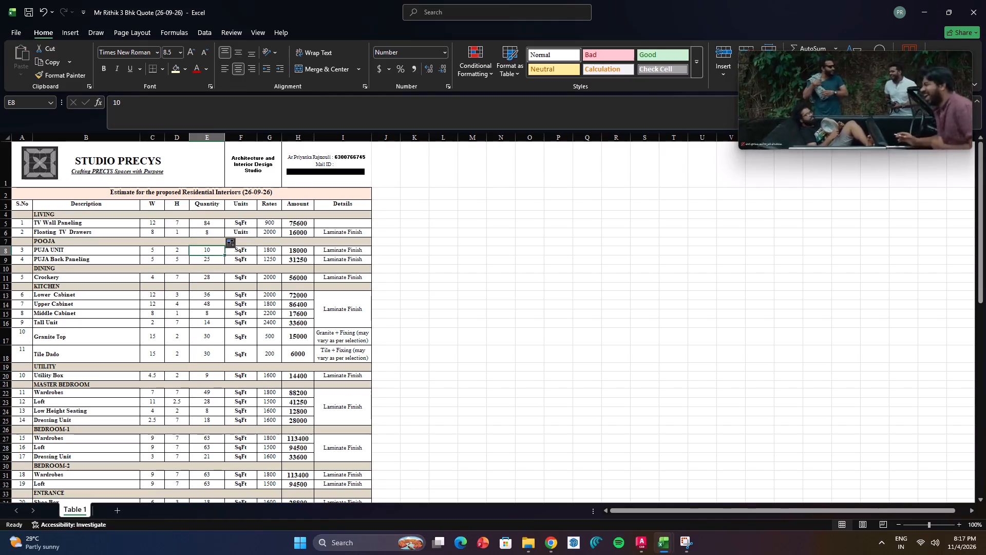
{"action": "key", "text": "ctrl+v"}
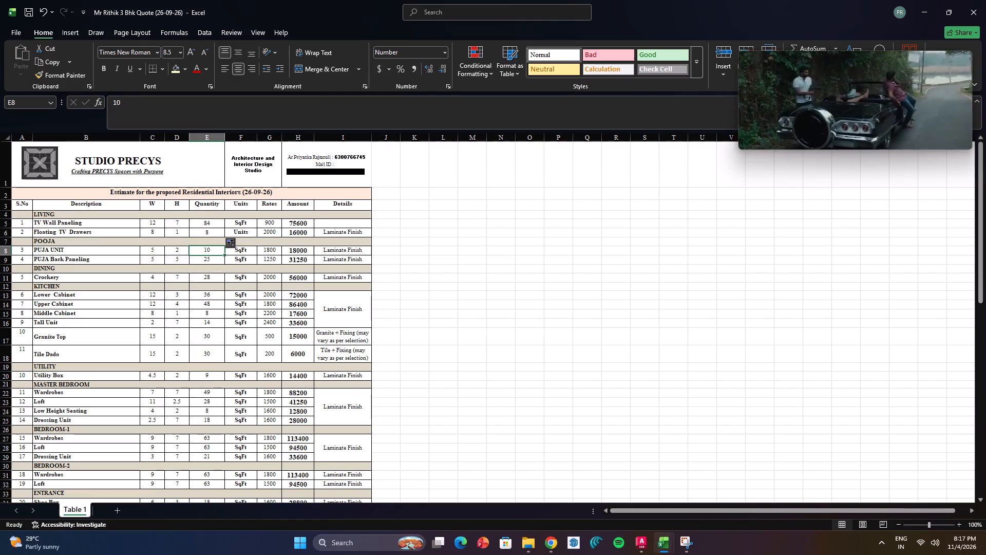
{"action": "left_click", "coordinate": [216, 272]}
Inspect the quantity cells of TV Wall Paneling, Floating TV Drawers and PUJA UNIT, E5, E6 and E8, for formulas.
{"action": "double_click", "coordinate": [219, 248]}
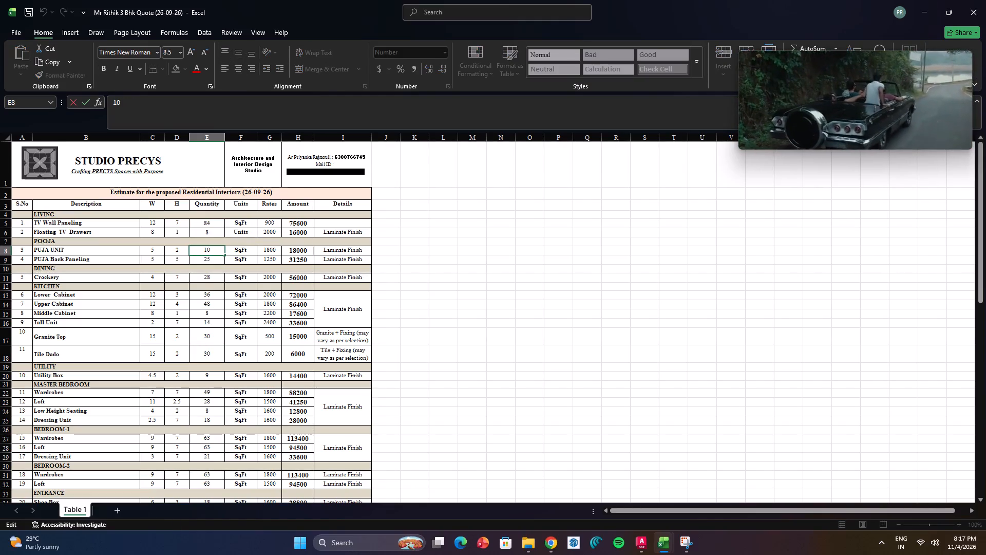
{"action": "key", "text": "Escape"}
{"action": "double_click", "coordinate": [214, 226]}
{"action": "double_click", "coordinate": [215, 222]}
{"action": "key", "text": "Escape"}
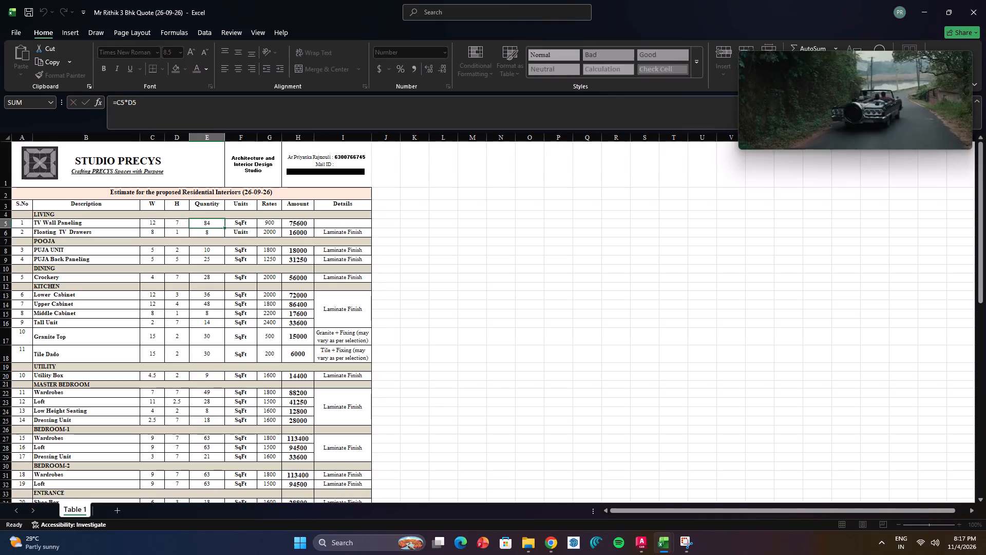
{"action": "double_click", "coordinate": [213, 231]}
{"action": "key", "text": "Escape"}
{"action": "double_click", "coordinate": [212, 253]}
{"action": "key", "text": "Escape"}
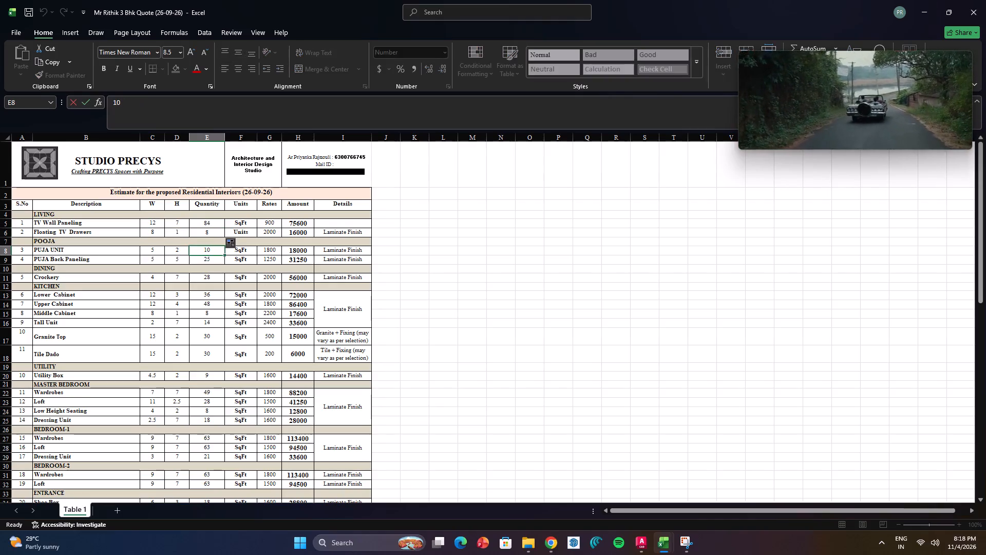
Copy TV Wall Paneling's quantity formula from E5 into PUJA UNIT's quantity, cell E8, giving =C8*D8.
{"action": "left_click", "coordinate": [218, 220]}
{"action": "key", "text": "ctrl+c"}
{"action": "key", "text": "ctrl+c"}
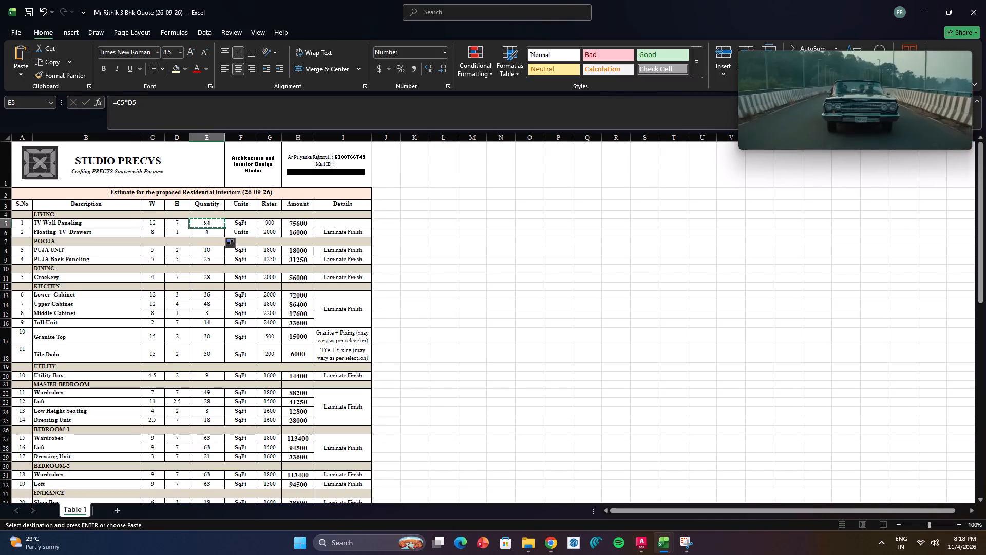
{"action": "left_click", "coordinate": [213, 250]}
{"action": "key", "text": "ctrl+v"}
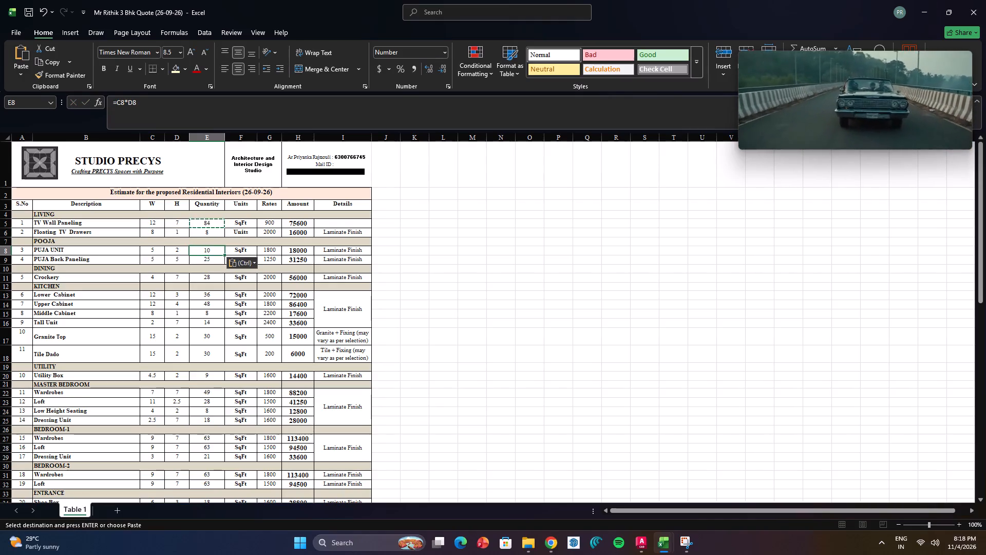
{"action": "left_click_drag", "start_coordinate": [380, 285], "coordinate": [374, 285]}
{"action": "left_click", "coordinate": [217, 253]}
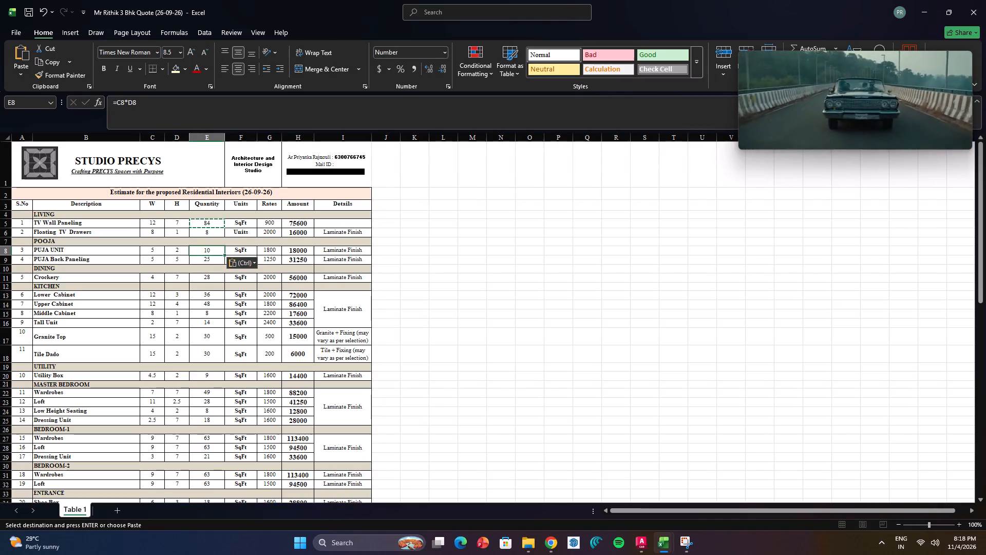
Fill PUJA UNIT's quantity formula from E8 down to PUJA Back Paneling, cell E9.
{"action": "left_click_drag", "start_coordinate": [222, 254], "coordinate": [222, 262]}
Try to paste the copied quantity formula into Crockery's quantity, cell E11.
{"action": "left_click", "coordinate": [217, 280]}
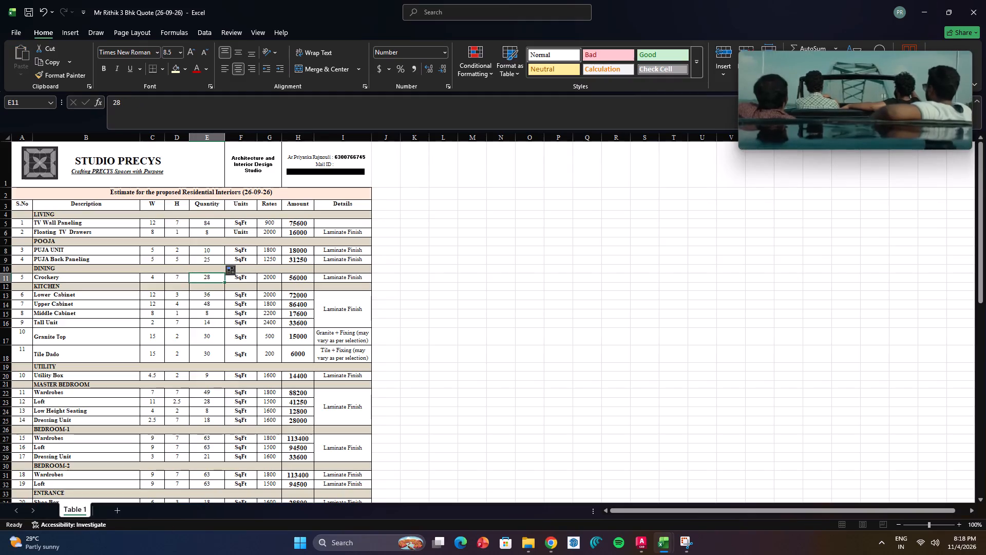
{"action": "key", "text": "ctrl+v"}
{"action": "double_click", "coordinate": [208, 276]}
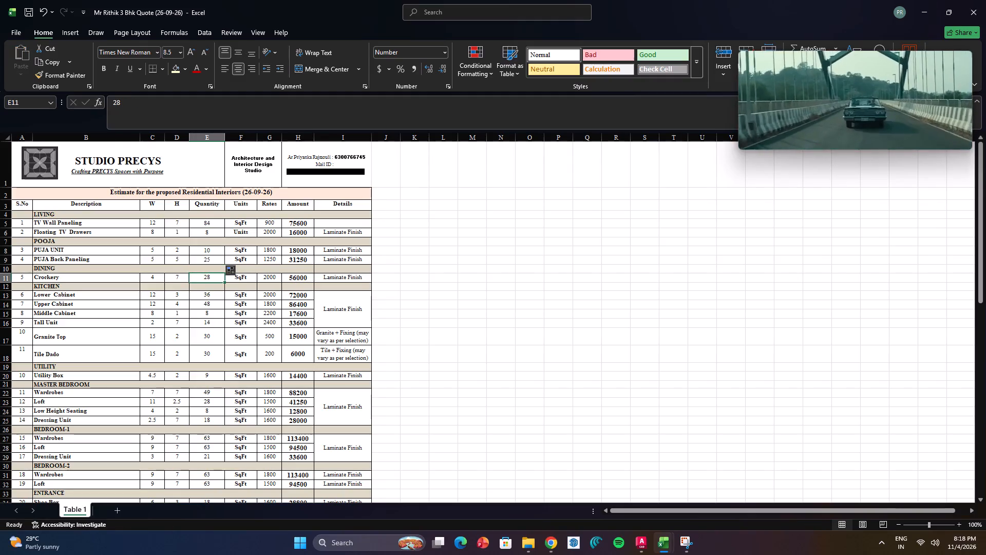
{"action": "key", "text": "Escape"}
Copy PUJA UNIT's quantity formula from E8 into Crockery's quantity, cell E11.
{"action": "left_click", "coordinate": [218, 249]}
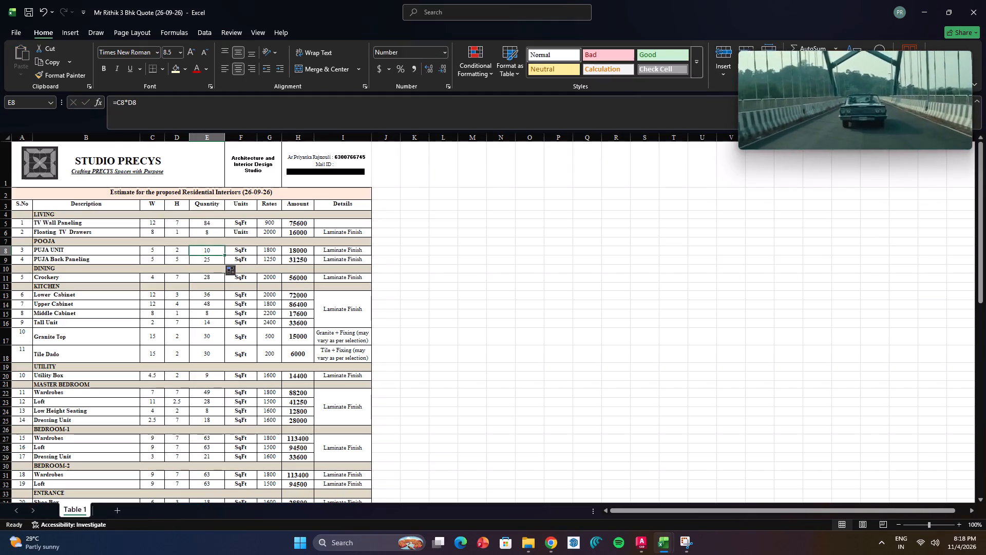
{"action": "key", "text": "ctrl+c"}
{"action": "left_click", "coordinate": [211, 277]}
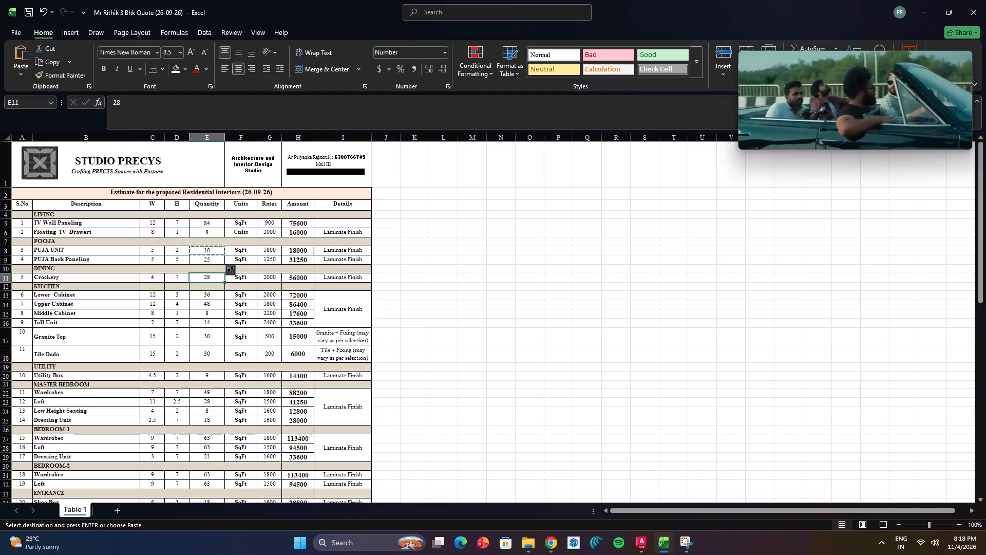
{"action": "key", "text": "ctrl+v"}
Paste the copied quantity formula into the kitchen Lower Cabinet's quantity, cell E13, giving =C13*D13.
{"action": "left_click", "coordinate": [214, 292]}
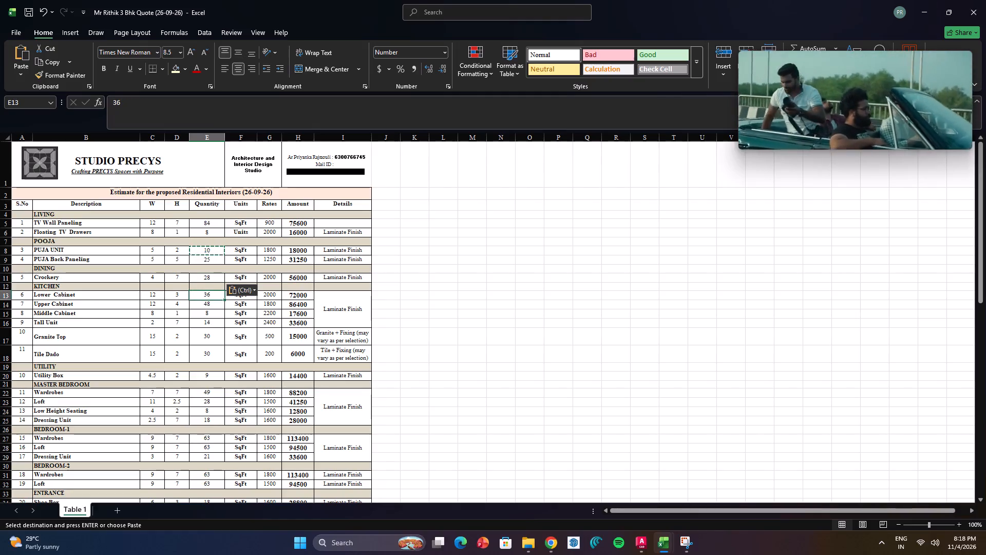
{"action": "key", "text": "ctrl+v"}
{"action": "double_click", "coordinate": [213, 292]}
{"action": "double_click", "coordinate": [212, 295]}
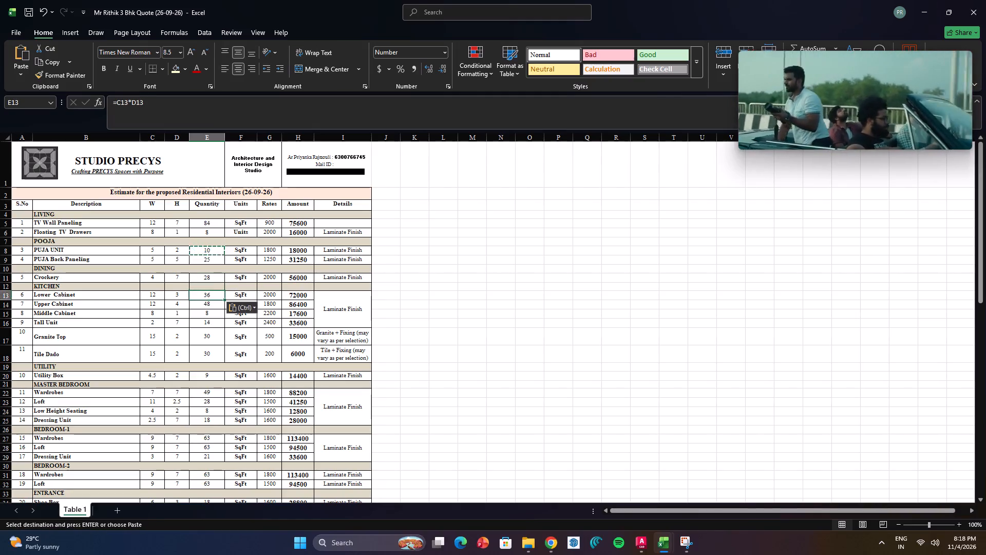
{"action": "double_click", "coordinate": [212, 297]}
{"action": "key", "text": "Escape"}
{"action": "left_click", "coordinate": [221, 295]}
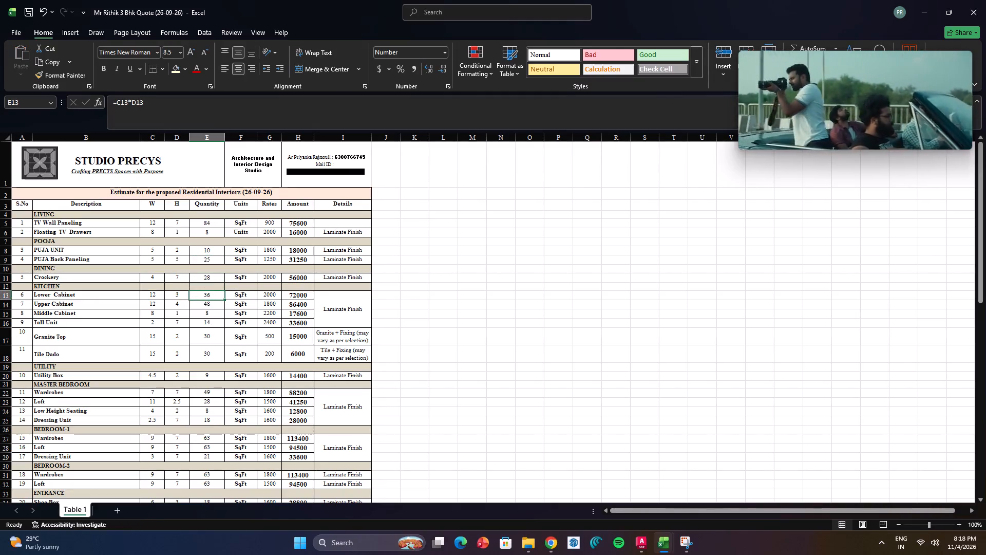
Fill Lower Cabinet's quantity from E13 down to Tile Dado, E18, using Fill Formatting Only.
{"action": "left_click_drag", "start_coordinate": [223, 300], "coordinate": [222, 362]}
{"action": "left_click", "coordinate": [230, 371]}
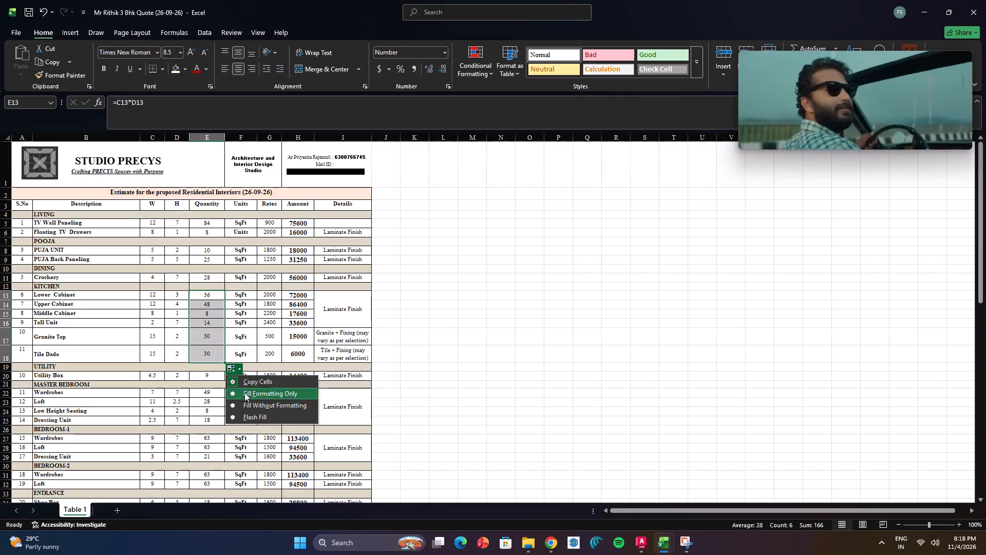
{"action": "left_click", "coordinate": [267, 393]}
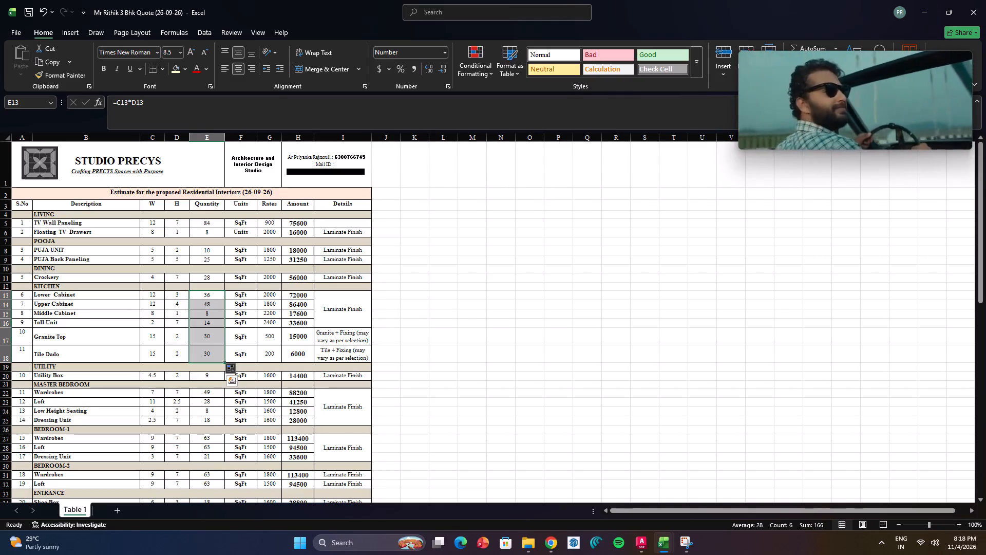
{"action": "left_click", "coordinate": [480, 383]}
Copy Tile Dado's quantity formula from E18 into Utility Box's quantity, cell E20.
{"action": "scroll", "coordinate": [261, 293], "scroll_direction": "down", "scroll_amount": 1}
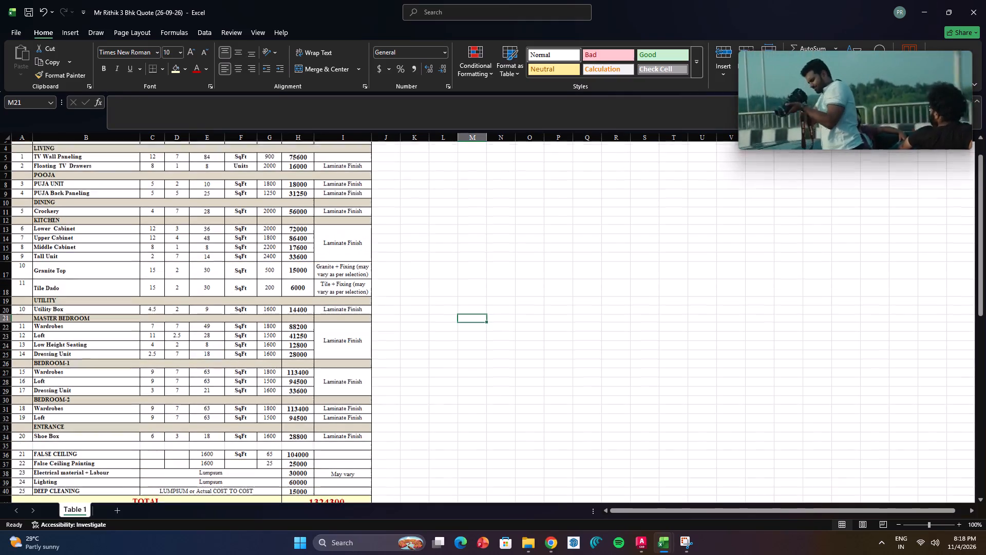
{"action": "left_click", "coordinate": [205, 282]}
{"action": "key", "text": "ctrl+c"}
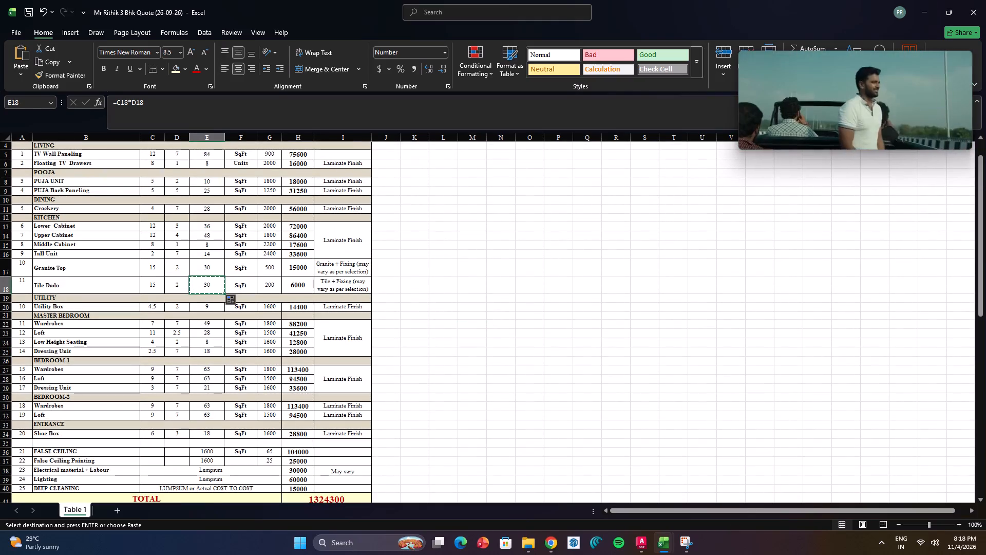
{"action": "left_click", "coordinate": [220, 308]}
{"action": "key", "text": "ctrl+v"}
Paste the copied quantity formula into the Master Bedroom Wardrobes' quantity, cell E22, giving =C22*D22.
{"action": "left_click", "coordinate": [215, 320]}
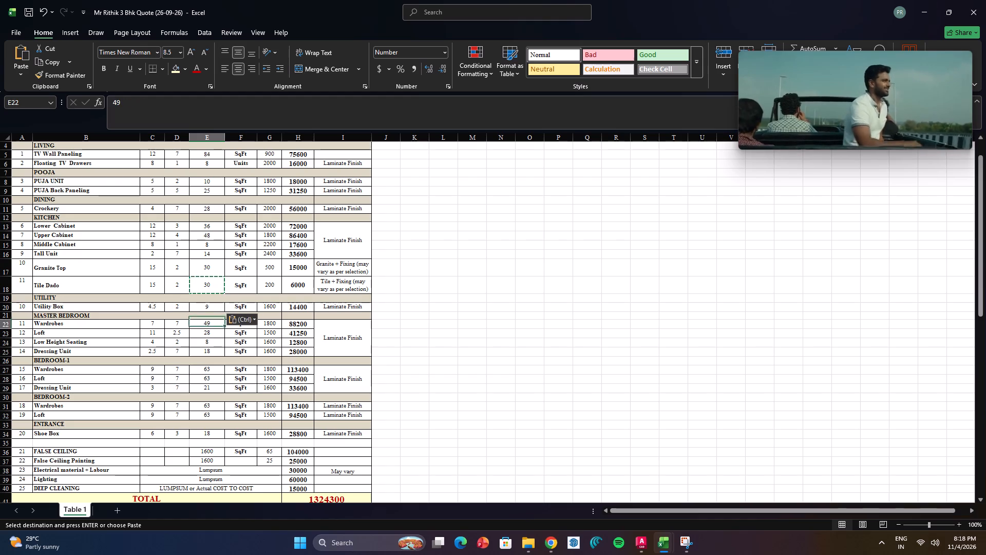
{"action": "key", "text": "ctrl+v"}
{"action": "double_click", "coordinate": [216, 322]}
{"action": "key", "text": "Escape"}
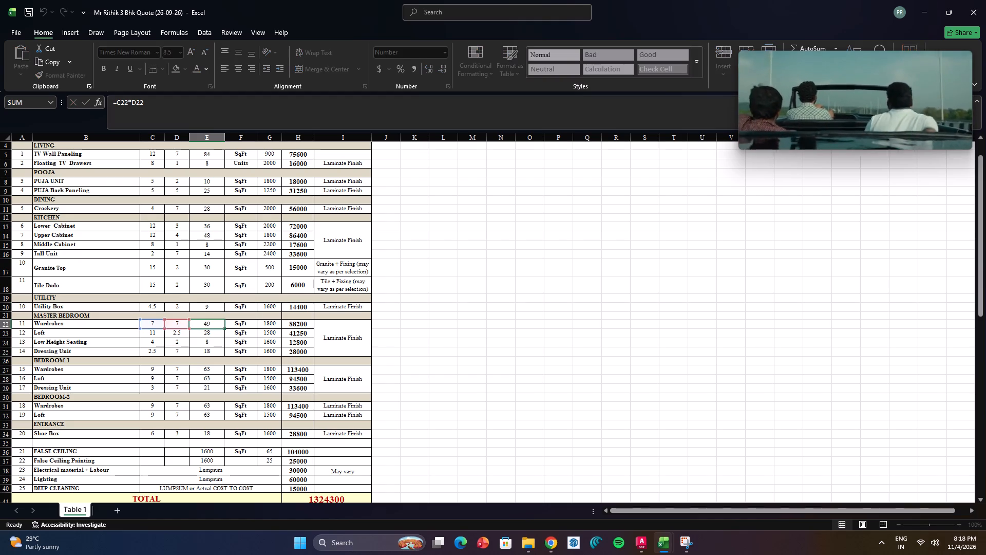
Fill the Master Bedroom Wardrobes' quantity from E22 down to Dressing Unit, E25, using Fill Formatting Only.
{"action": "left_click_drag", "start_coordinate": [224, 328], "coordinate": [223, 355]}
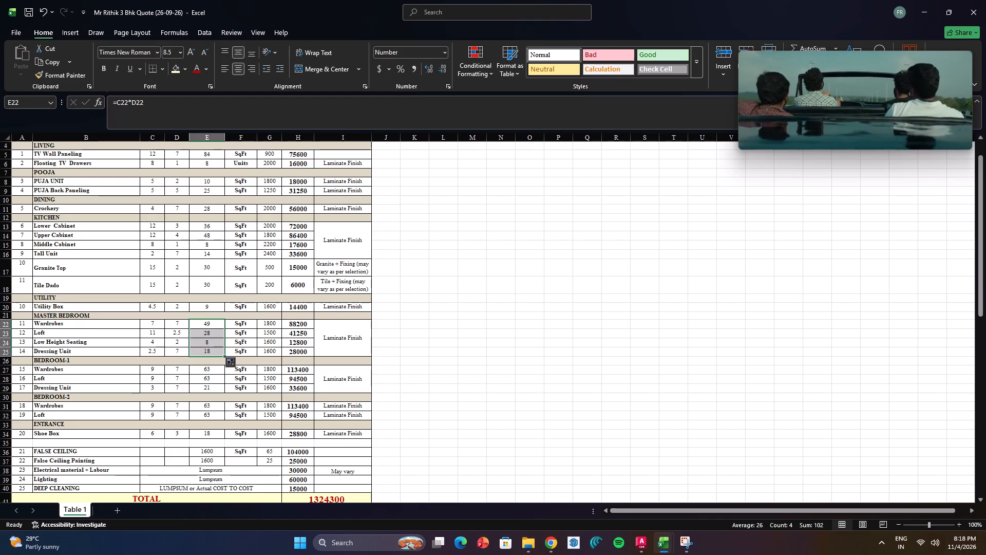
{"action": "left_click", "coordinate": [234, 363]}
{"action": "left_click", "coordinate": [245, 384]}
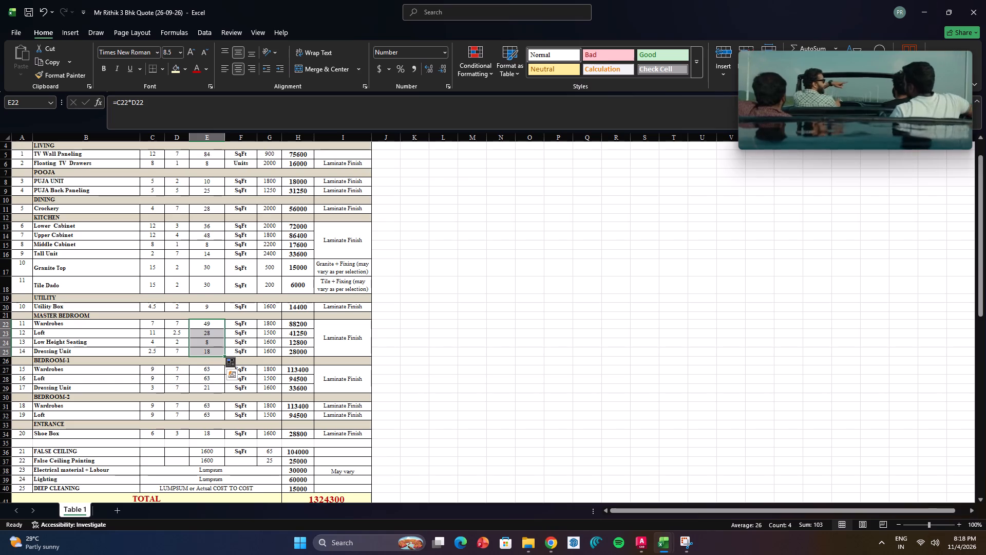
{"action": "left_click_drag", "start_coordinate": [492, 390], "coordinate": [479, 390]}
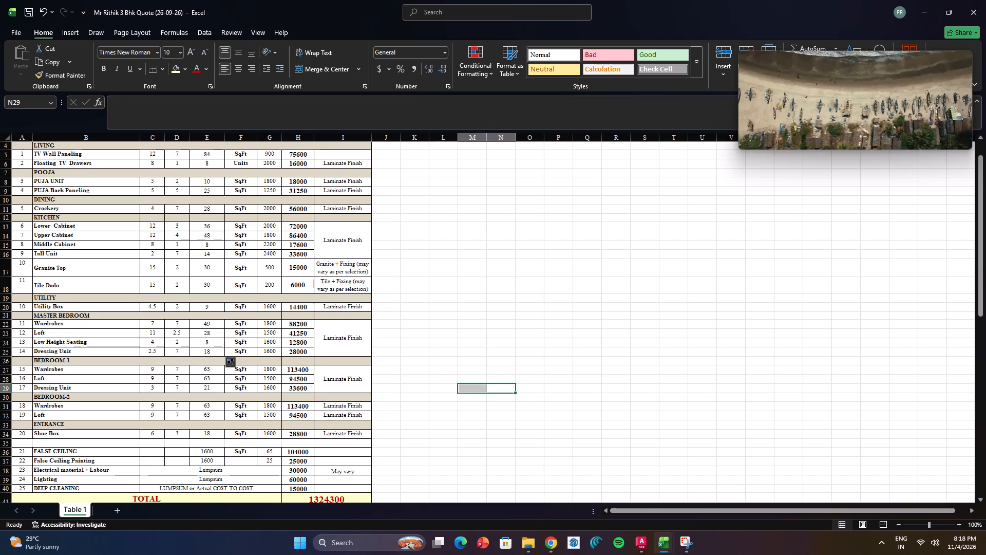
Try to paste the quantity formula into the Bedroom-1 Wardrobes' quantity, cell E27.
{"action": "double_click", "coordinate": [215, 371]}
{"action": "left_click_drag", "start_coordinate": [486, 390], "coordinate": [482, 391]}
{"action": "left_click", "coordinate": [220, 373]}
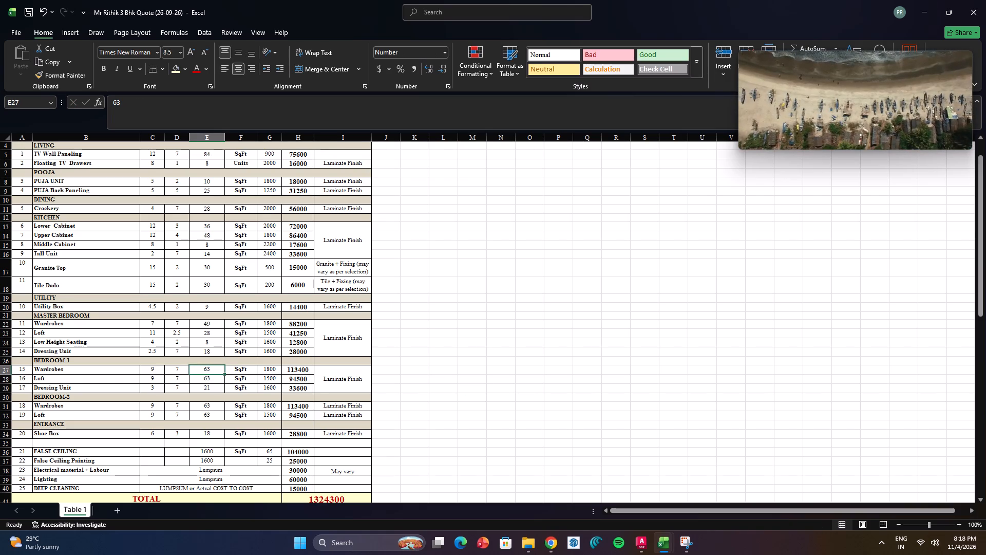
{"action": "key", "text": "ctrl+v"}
Inspect the Master Bedroom quantity cells E25, E24 and E22 for formulas.
{"action": "double_click", "coordinate": [217, 353]}
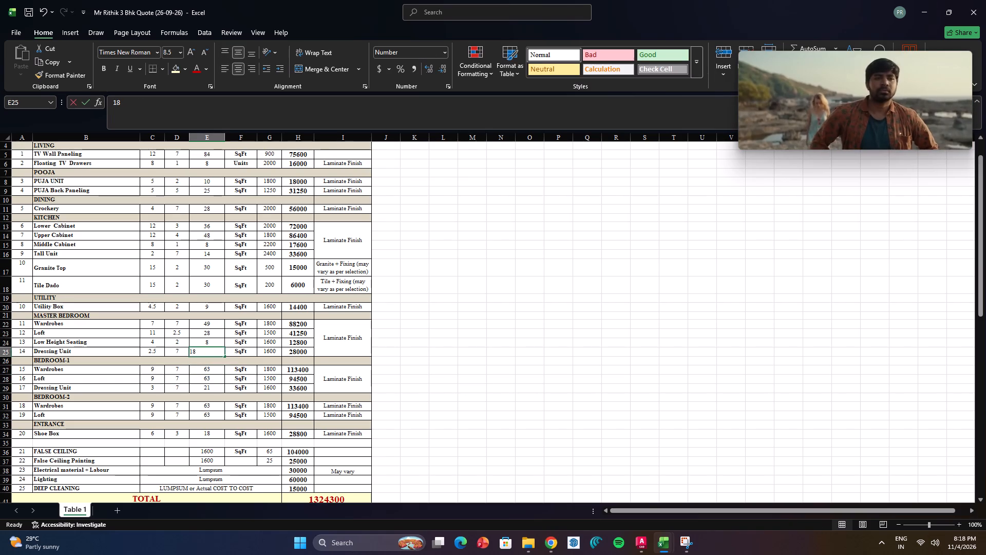
{"action": "key", "text": "Escape"}
{"action": "double_click", "coordinate": [218, 343]}
{"action": "key", "text": "Escape"}
{"action": "double_click", "coordinate": [218, 322]}
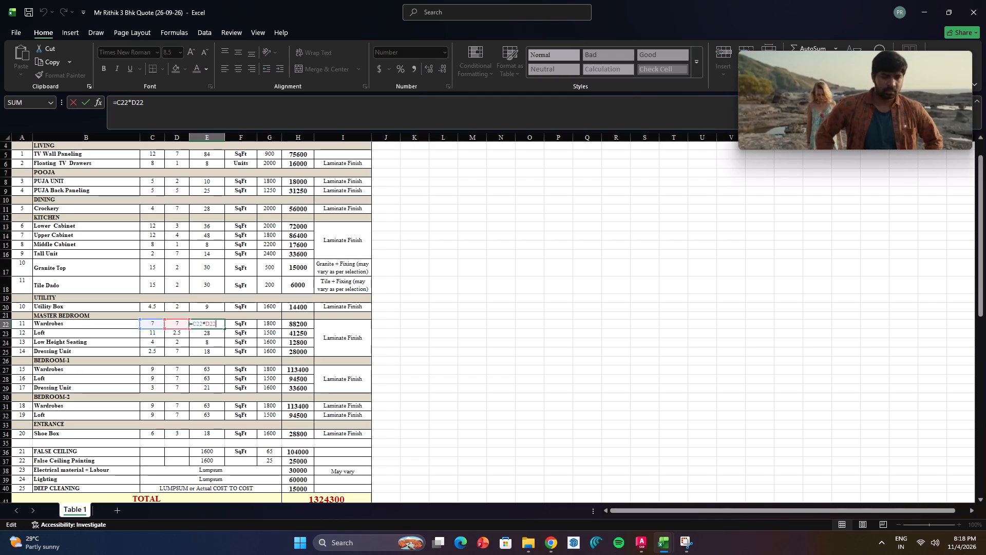
{"action": "key", "text": "Escape"}
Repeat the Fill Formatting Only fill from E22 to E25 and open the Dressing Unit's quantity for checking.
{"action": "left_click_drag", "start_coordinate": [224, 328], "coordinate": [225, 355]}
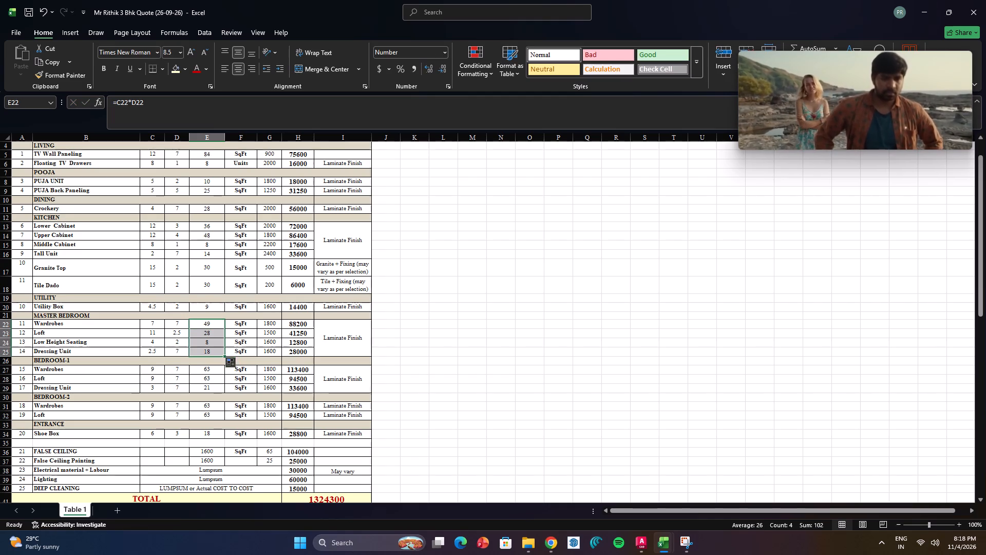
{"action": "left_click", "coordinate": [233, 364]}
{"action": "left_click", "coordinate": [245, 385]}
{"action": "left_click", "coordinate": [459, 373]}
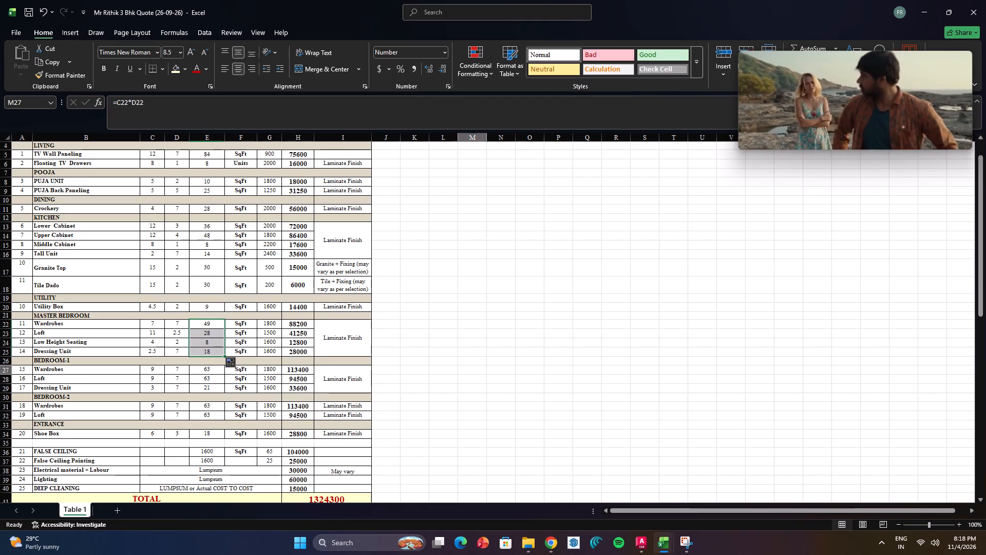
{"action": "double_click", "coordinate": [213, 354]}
Fill the Master Bedroom Wardrobes' quantity formula from E22 down to E25 as Copy Cells and check the Dressing Unit's formula.
{"action": "left_click", "coordinate": [219, 325]}
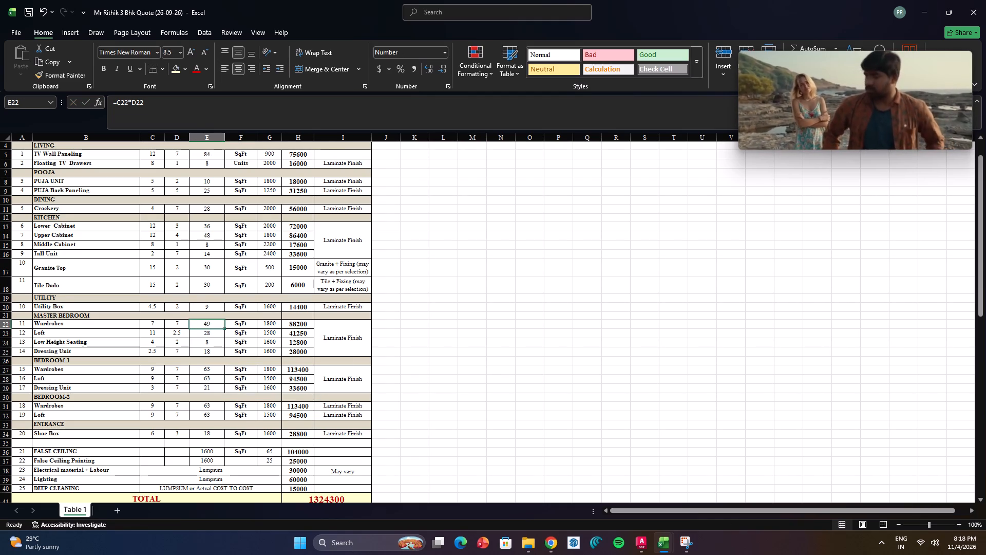
{"action": "left_click_drag", "start_coordinate": [223, 327], "coordinate": [223, 358]}
{"action": "left_click", "coordinate": [231, 360]}
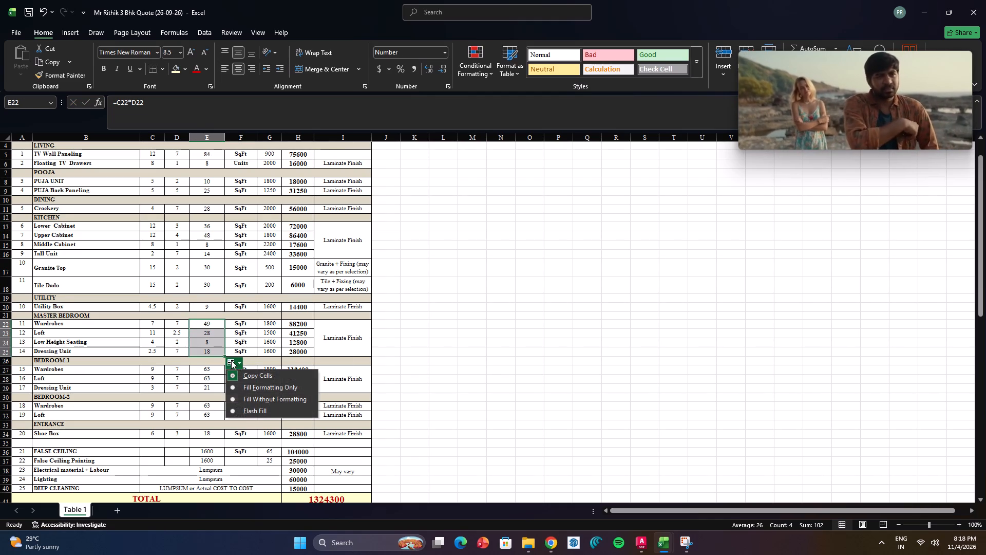
{"action": "left_click", "coordinate": [259, 374]}
{"action": "double_click", "coordinate": [215, 349]}
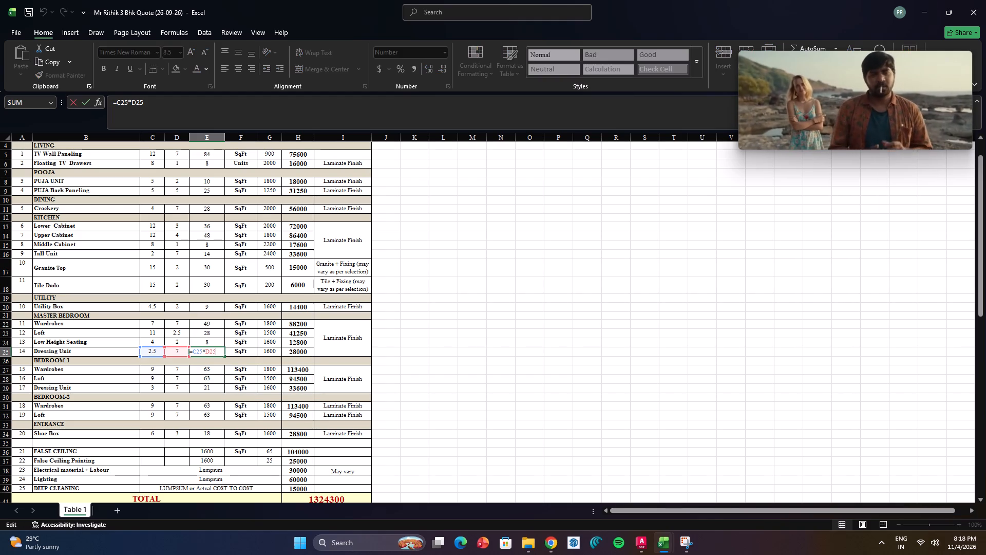
{"action": "key", "text": "Escape"}
{"action": "left_click", "coordinate": [221, 354]}
Inspect the kitchen quantity cells of Granite Top, Tile Dado, Lower Cabinet, Upper Cabinet and Middle Cabinet for formulas.
{"action": "double_click", "coordinate": [208, 270]}
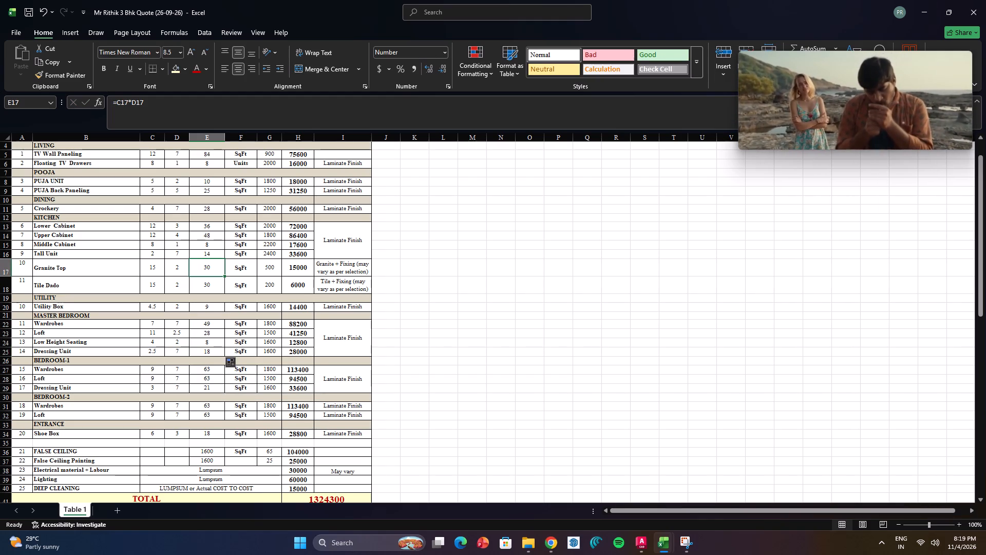
{"action": "key", "text": "Escape"}
{"action": "double_click", "coordinate": [209, 280]}
{"action": "key", "text": "Escape"}
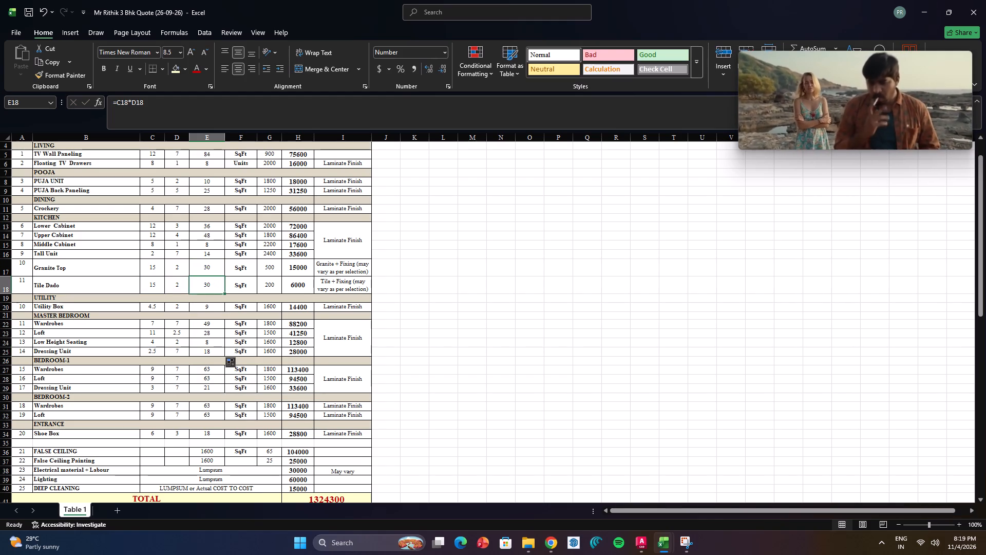
{"action": "double_click", "coordinate": [215, 229]}
{"action": "key", "text": "Escape"}
{"action": "double_click", "coordinate": [215, 234]}
{"action": "key", "text": "Escape"}
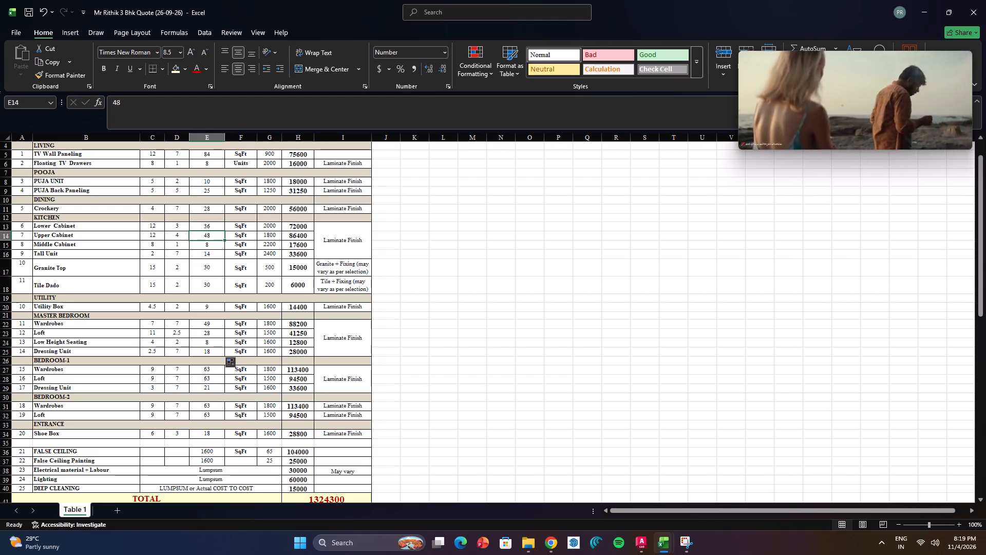
{"action": "left_click", "coordinate": [211, 245]}
{"action": "left_click", "coordinate": [211, 245]}
{"action": "key", "text": "Escape"}
Fill Lower Cabinet's quantity formula from E13 down to Tile Dado, E18, using Copy Cells.
{"action": "left_click", "coordinate": [214, 229]}
{"action": "left_click_drag", "start_coordinate": [225, 231], "coordinate": [222, 249]}
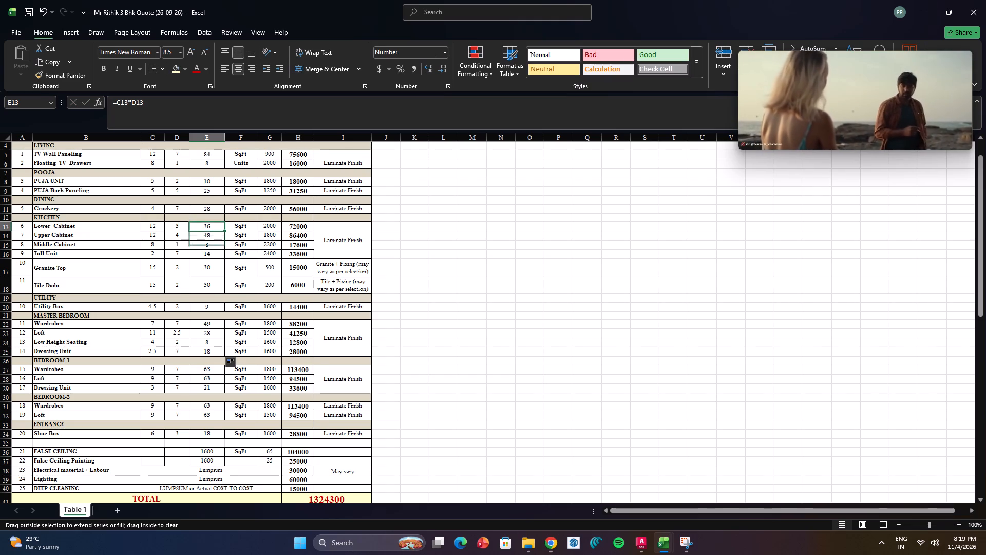
{"action": "left_click_drag", "start_coordinate": [222, 249], "coordinate": [223, 298]}
{"action": "left_click", "coordinate": [239, 304]}
{"action": "left_click", "coordinate": [253, 311]}
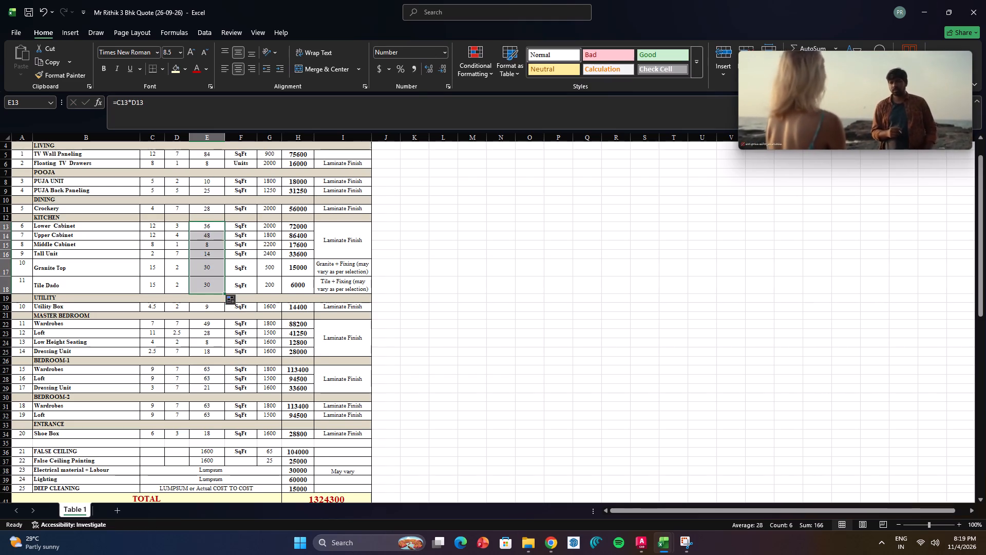
Refill the Master Bedroom Wardrobes' quantity formula from E22 down to Dressing Unit, E25, using Copy Cells.
{"action": "scroll", "coordinate": [279, 299], "scroll_direction": "down", "scroll_amount": 1}
{"action": "double_click", "coordinate": [212, 297]}
{"action": "key", "text": "Escape"}
{"action": "left_click", "coordinate": [220, 299]}
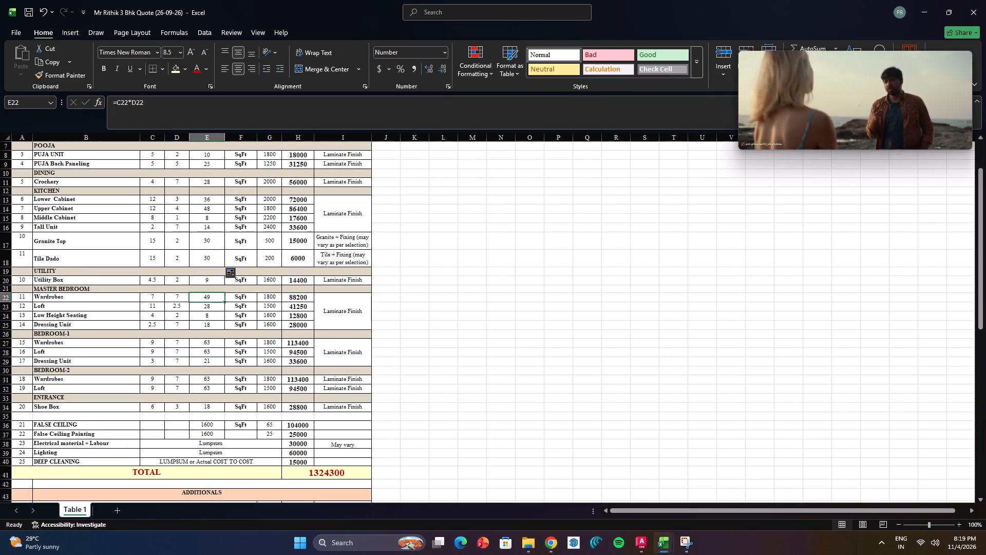
{"action": "left_click_drag", "start_coordinate": [223, 301], "coordinate": [223, 326]}
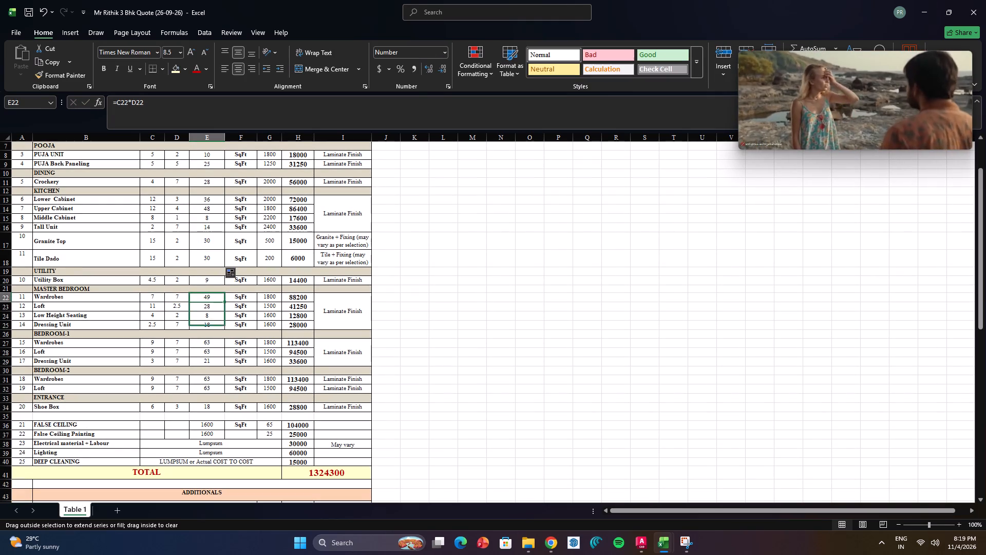
{"action": "left_click_drag", "start_coordinate": [223, 326], "coordinate": [223, 327]}
{"action": "left_click", "coordinate": [235, 336]}
{"action": "left_click", "coordinate": [242, 346]}
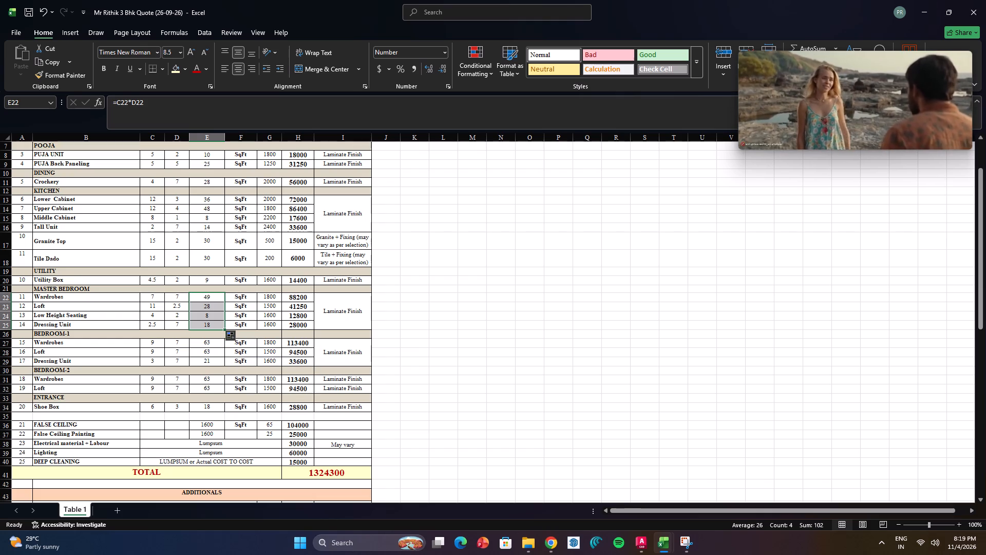
Copy the Master Bedroom Dressing Unit's quantity formula, E25, into Bedroom-1 Wardrobes, E27, and fill it down to Dressing Unit, E29.
{"action": "left_click", "coordinate": [218, 341]}
{"action": "left_click", "coordinate": [215, 324]}
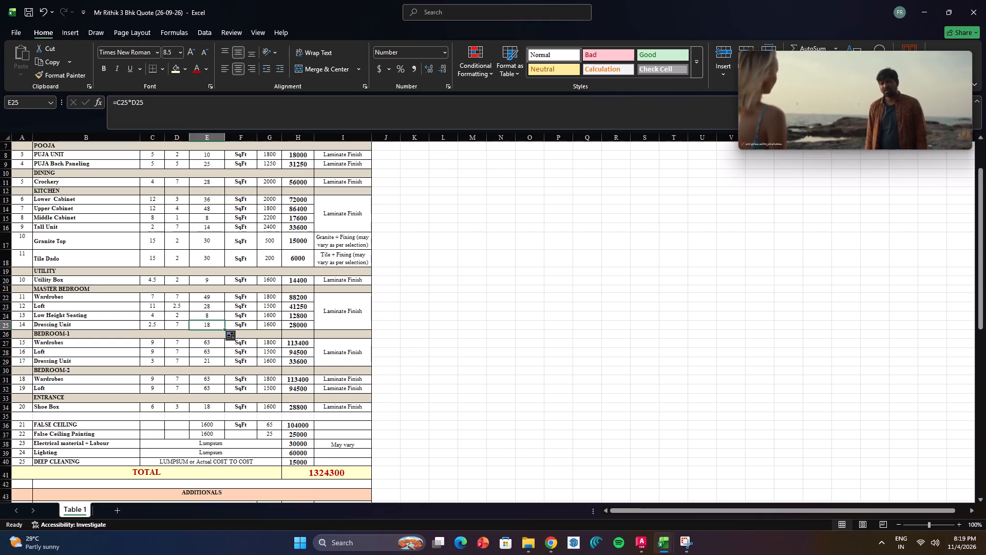
{"action": "key", "text": "ctrl+c"}
{"action": "left_click", "coordinate": [211, 341]}
{"action": "key", "text": "ctrl+v"}
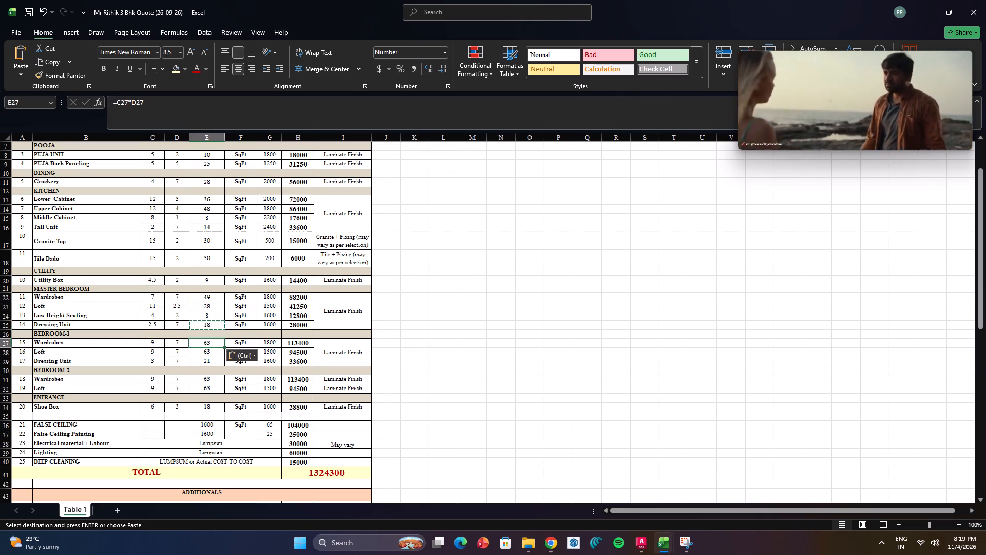
{"action": "left_click_drag", "start_coordinate": [471, 371], "coordinate": [431, 371]}
{"action": "left_click", "coordinate": [221, 344]}
{"action": "left_click_drag", "start_coordinate": [225, 346], "coordinate": [224, 364]}
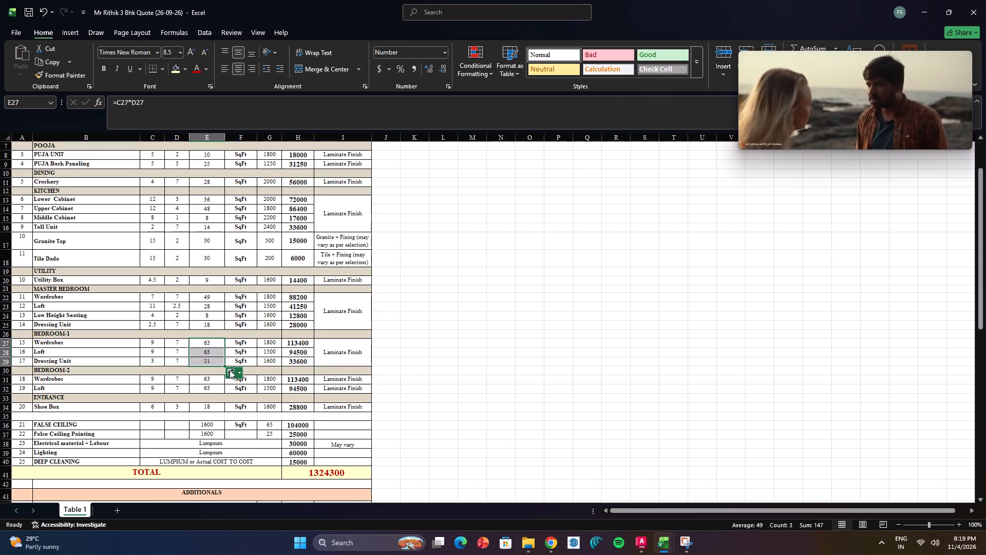
Set the Bedroom-1 quantity fill, E27 to E29, to Copy Cells.
{"action": "left_click", "coordinate": [230, 370]}
{"action": "left_click", "coordinate": [250, 386]}
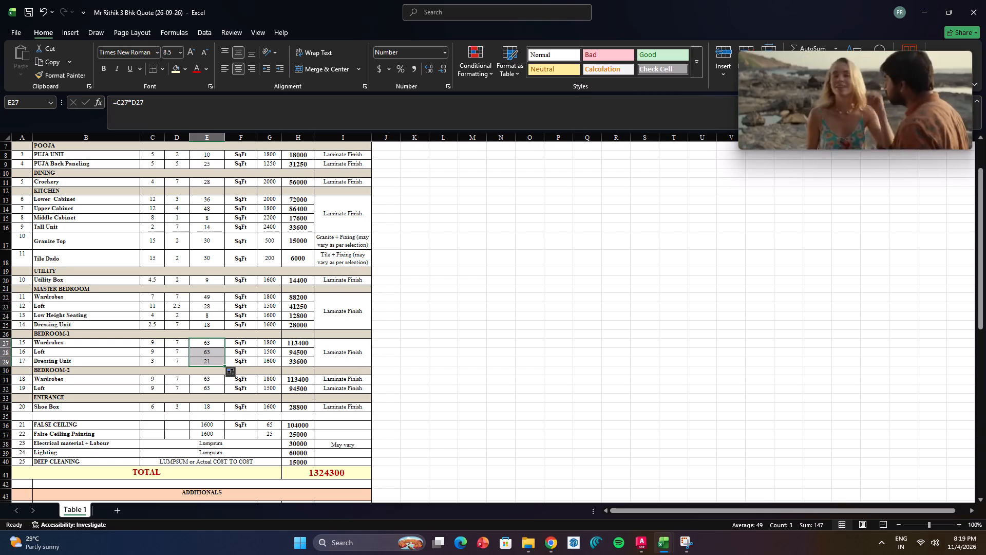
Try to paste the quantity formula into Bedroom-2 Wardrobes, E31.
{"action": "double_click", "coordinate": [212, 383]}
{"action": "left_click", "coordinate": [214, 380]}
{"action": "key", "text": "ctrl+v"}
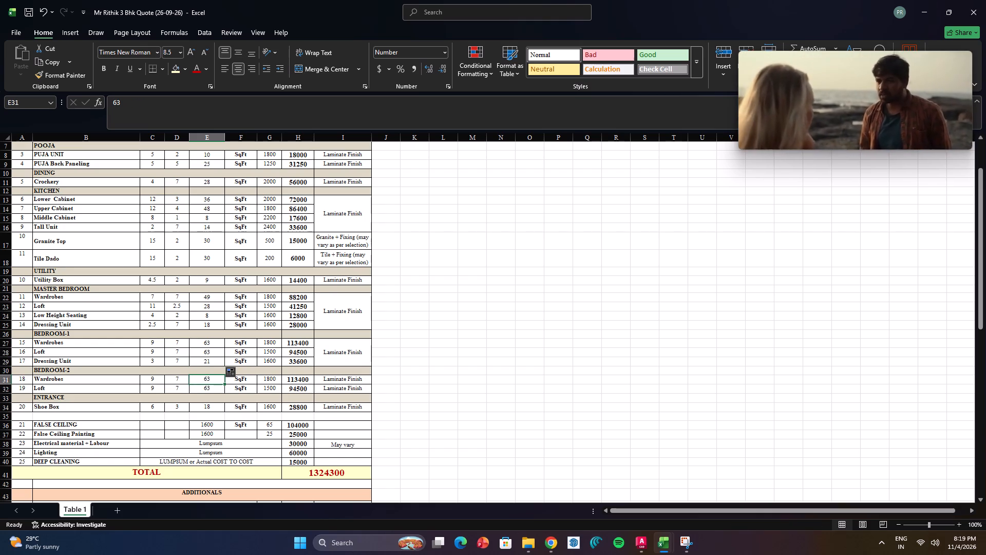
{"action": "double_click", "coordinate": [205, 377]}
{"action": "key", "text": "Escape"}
Copy the Bedroom-1 Dressing Unit's quantity formula, E29, into Bedroom-2 Wardrobes E31, Loft E32 and Entrance Shoe Box E34.
{"action": "double_click", "coordinate": [216, 363]}
{"action": "key", "text": "Escape"}
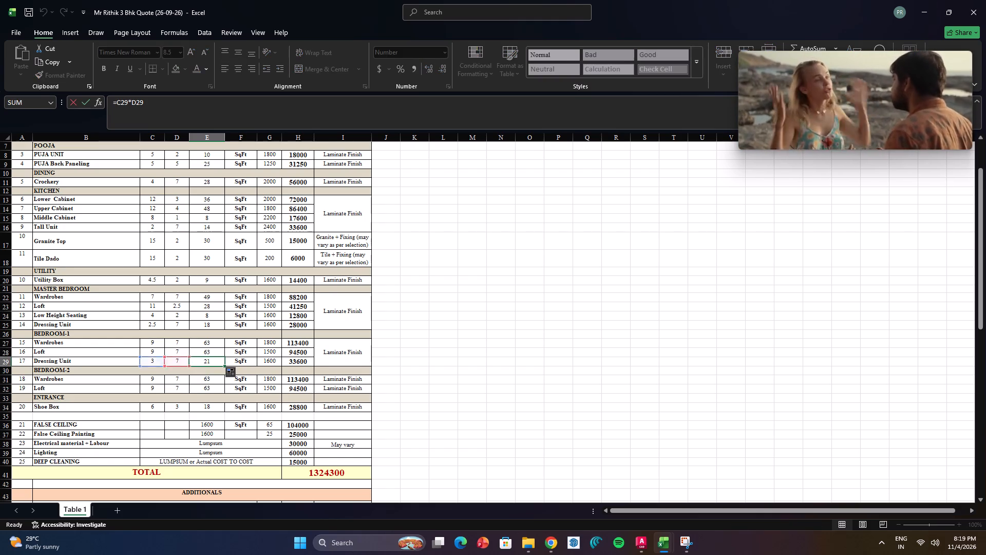
{"action": "key", "text": "ctrl+c"}
{"action": "left_click", "coordinate": [211, 378]}
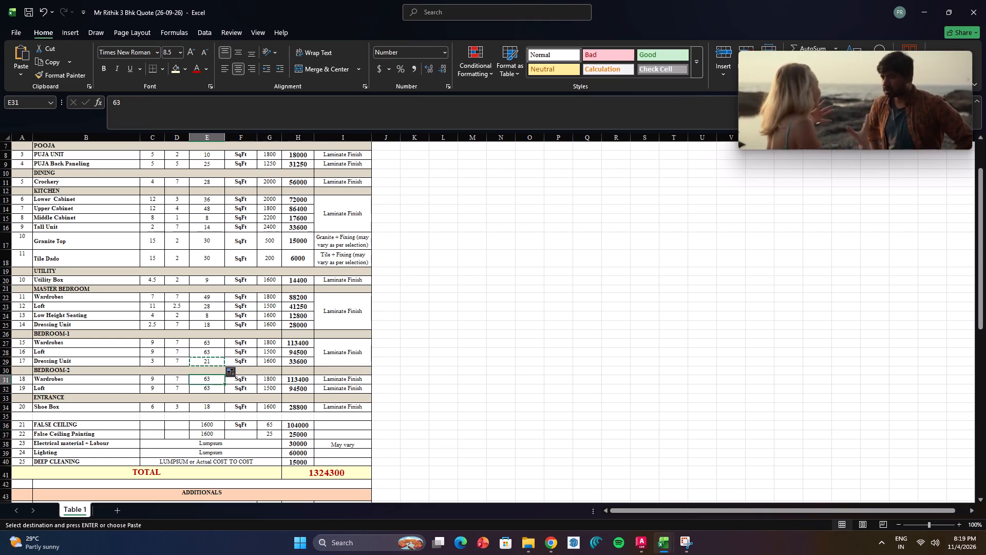
{"action": "key", "text": "ctrl+v"}
{"action": "left_click", "coordinate": [215, 391]}
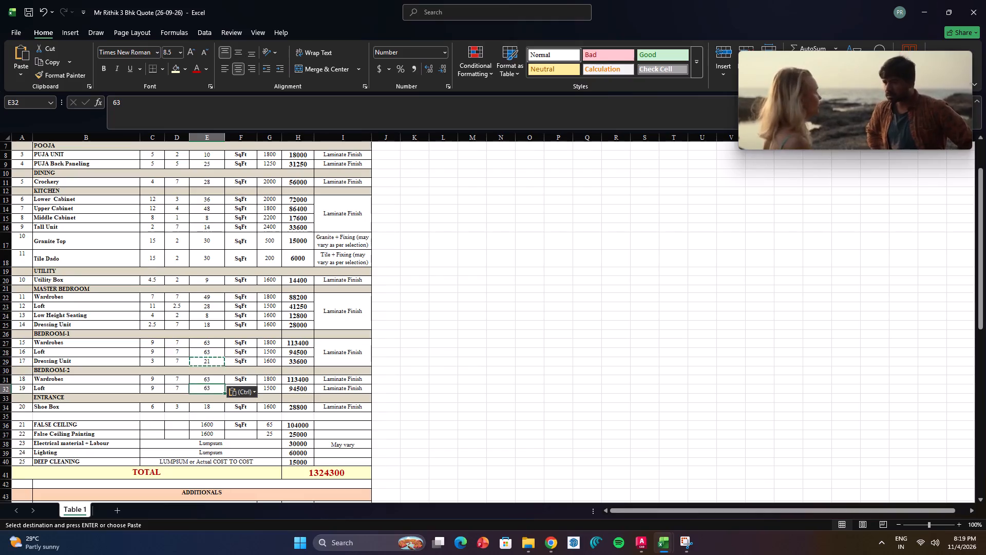
{"action": "key", "text": "ctrl+v"}
{"action": "left_click", "coordinate": [214, 407]}
{"action": "key", "text": "ctrl+v"}
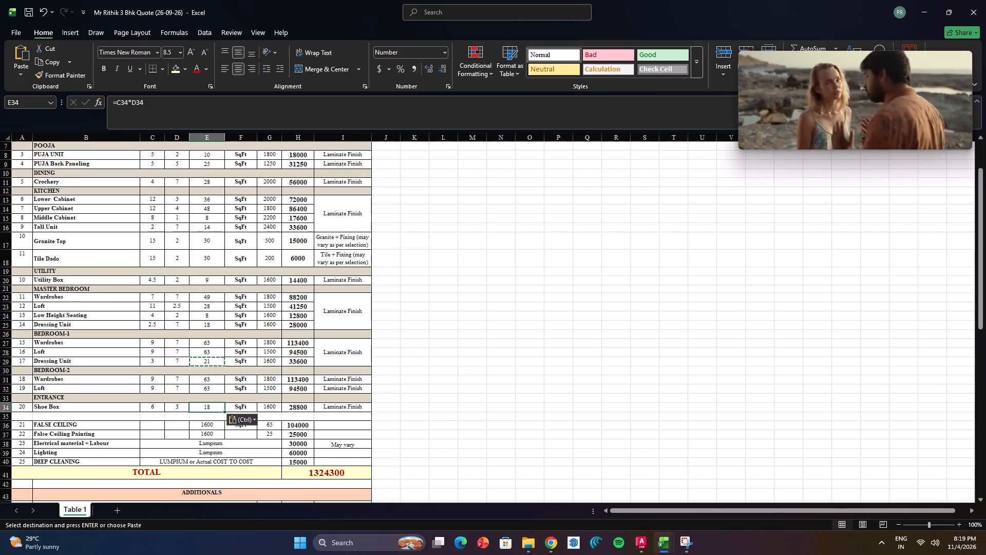
{"action": "left_click_drag", "start_coordinate": [454, 406], "coordinate": [445, 408]}
{"action": "double_click", "coordinate": [211, 404]}
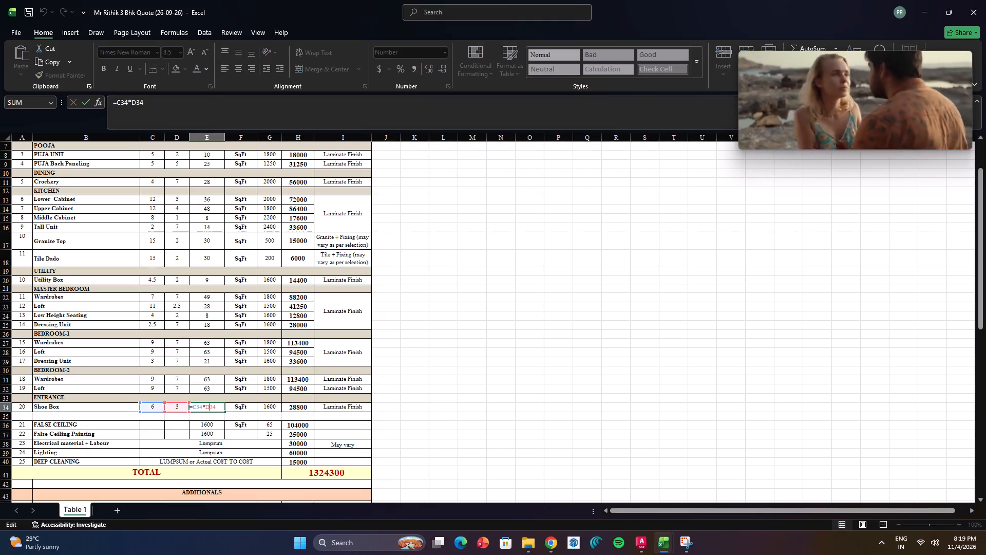
{"action": "key", "text": "Escape"}
Copy Tile Dado's amount formula, H18, into kitchen Lower Cabinet, H13, and fill it down to H18 using Copy Cells.
{"action": "scroll", "coordinate": [288, 362], "scroll_direction": "up", "scroll_amount": 2}
{"action": "double_click", "coordinate": [300, 356]}
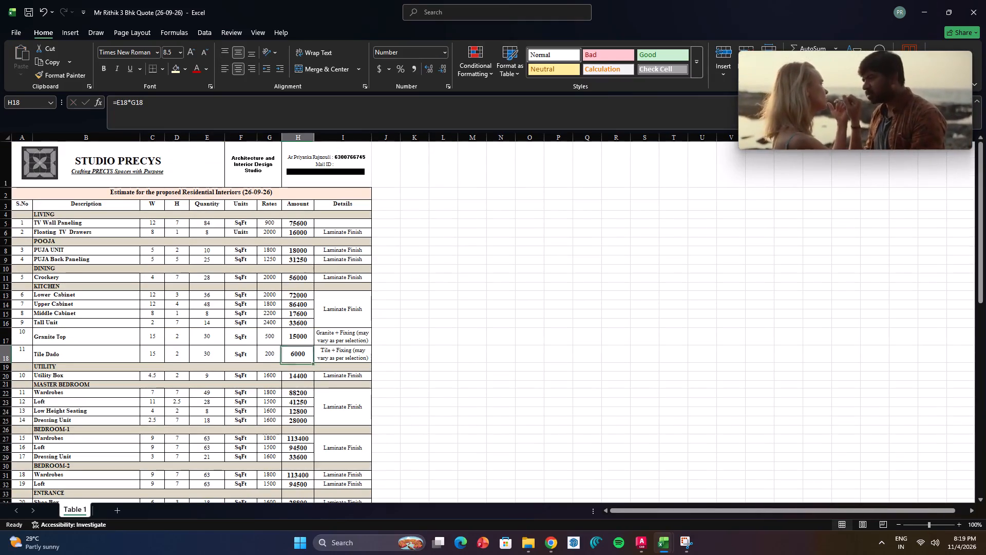
{"action": "key", "text": "Escape"}
{"action": "left_click", "coordinate": [304, 350]}
{"action": "key", "text": "ctrl+c"}
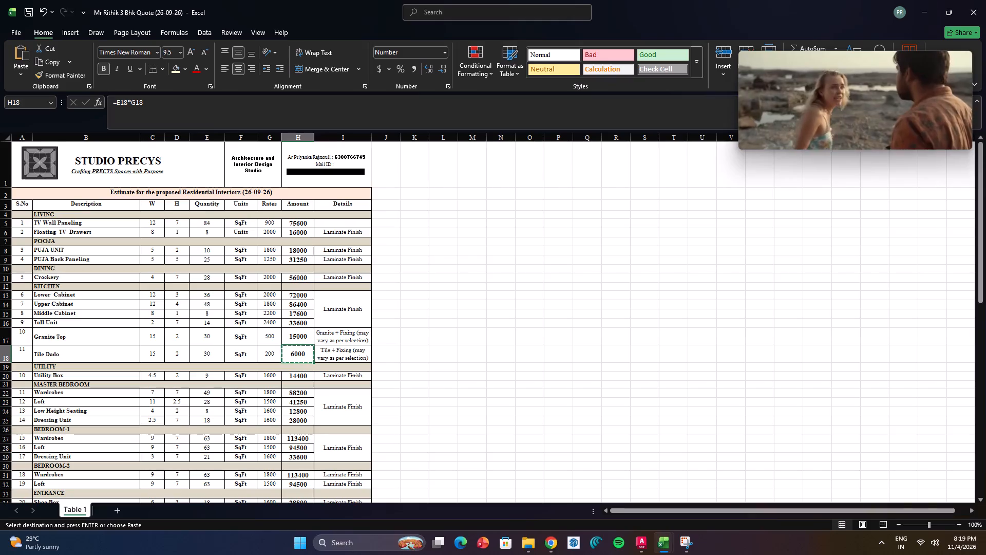
{"action": "key", "text": "ctrl+c"}
{"action": "left_click", "coordinate": [302, 292]}
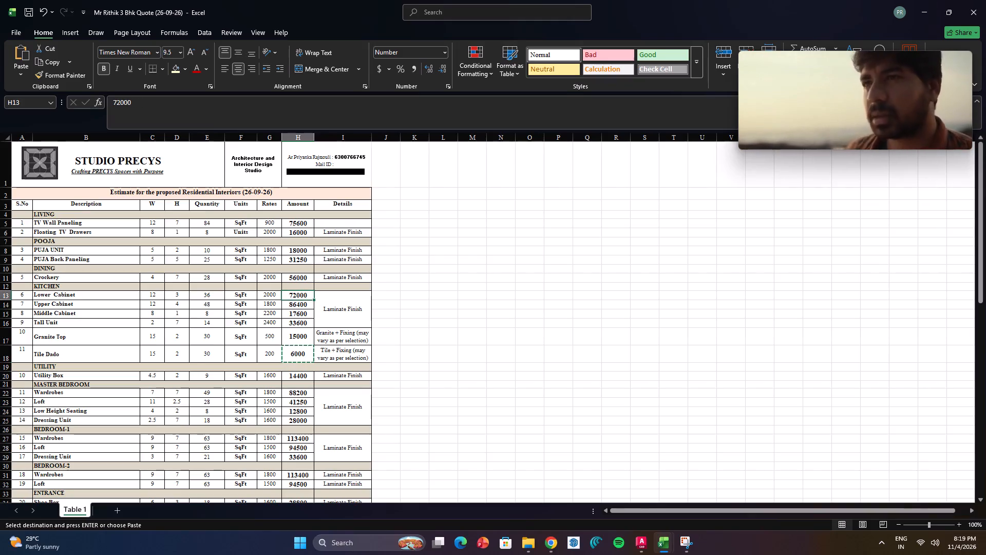
{"action": "key", "text": "ctrl+v"}
{"action": "left_click", "coordinate": [459, 332]}
{"action": "left_click", "coordinate": [298, 294]}
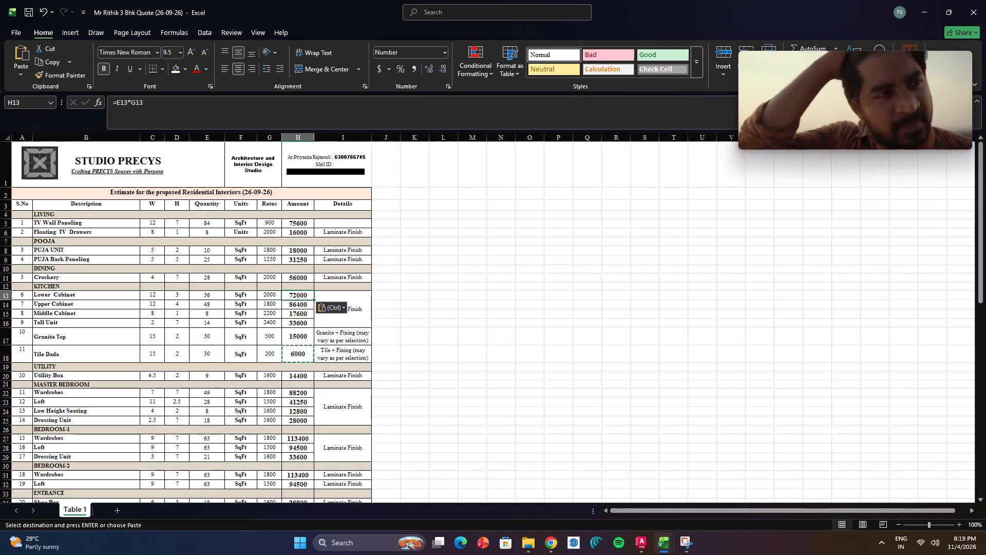
{"action": "left_click_drag", "start_coordinate": [313, 299], "coordinate": [314, 359]}
{"action": "left_click", "coordinate": [322, 371]}
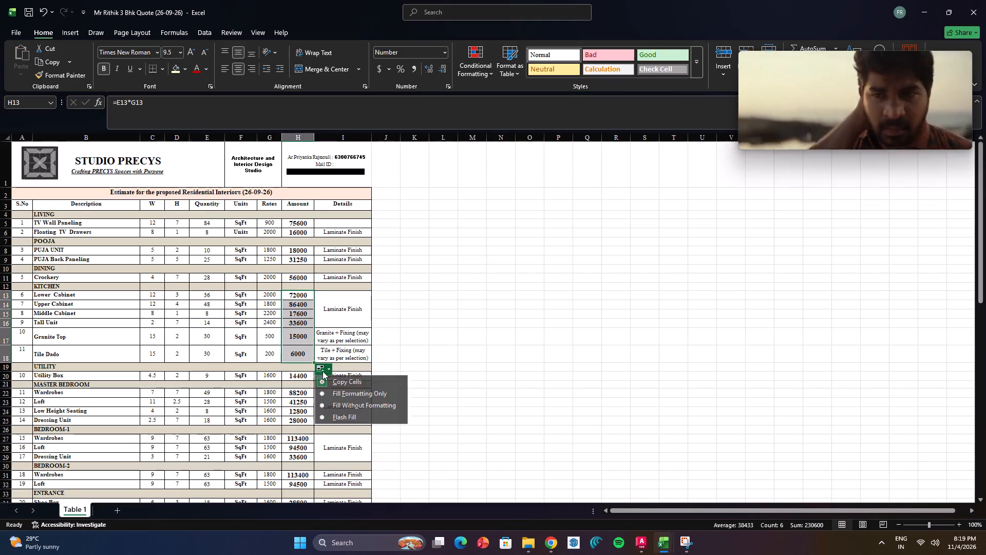
{"action": "left_click", "coordinate": [338, 384]}
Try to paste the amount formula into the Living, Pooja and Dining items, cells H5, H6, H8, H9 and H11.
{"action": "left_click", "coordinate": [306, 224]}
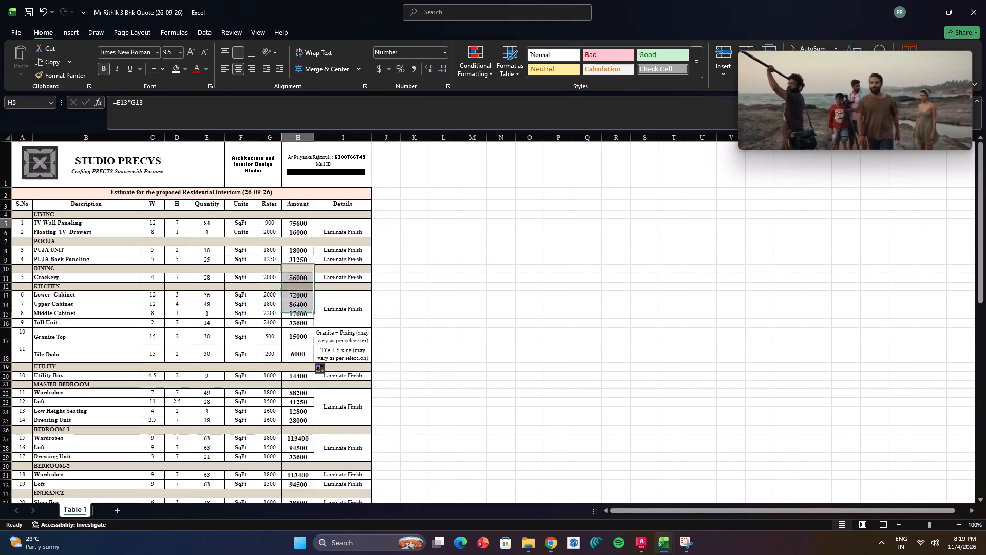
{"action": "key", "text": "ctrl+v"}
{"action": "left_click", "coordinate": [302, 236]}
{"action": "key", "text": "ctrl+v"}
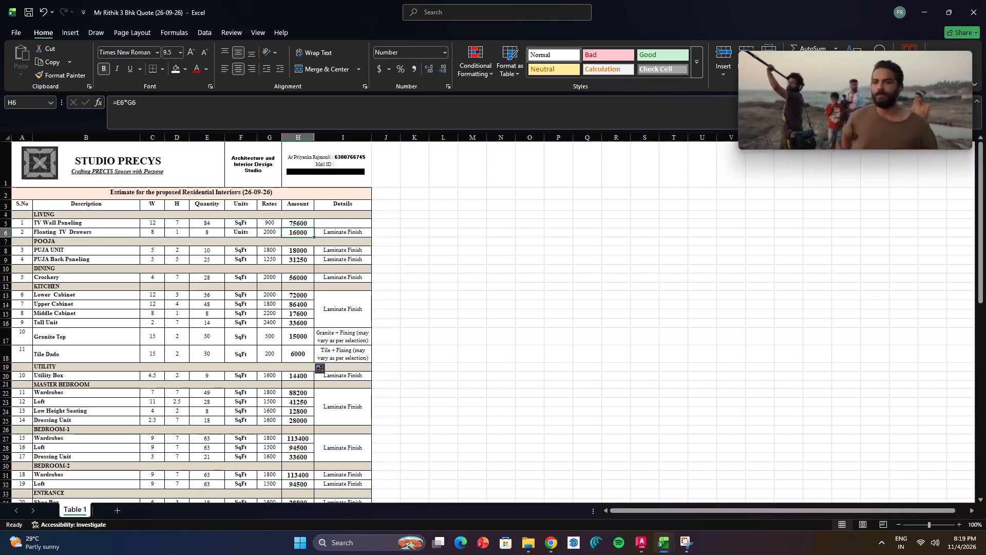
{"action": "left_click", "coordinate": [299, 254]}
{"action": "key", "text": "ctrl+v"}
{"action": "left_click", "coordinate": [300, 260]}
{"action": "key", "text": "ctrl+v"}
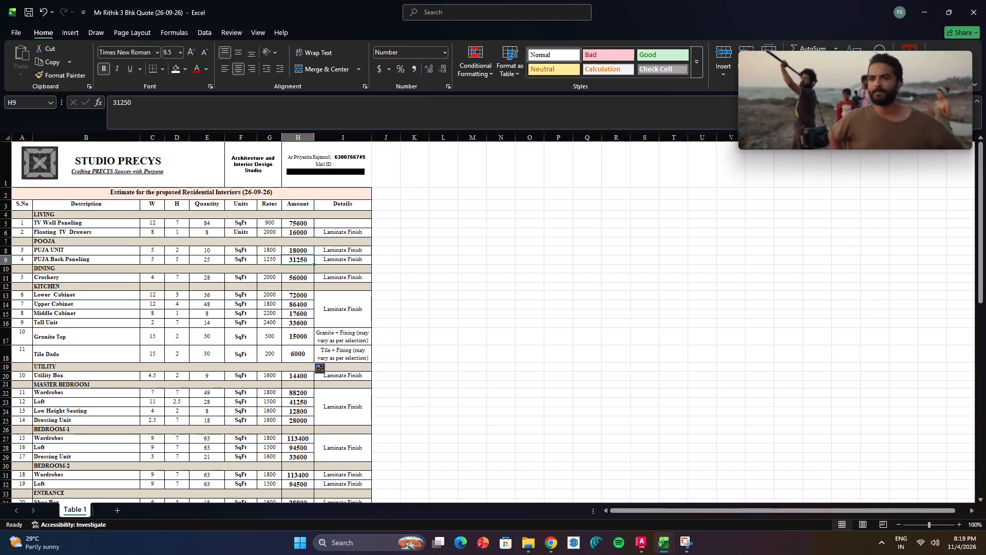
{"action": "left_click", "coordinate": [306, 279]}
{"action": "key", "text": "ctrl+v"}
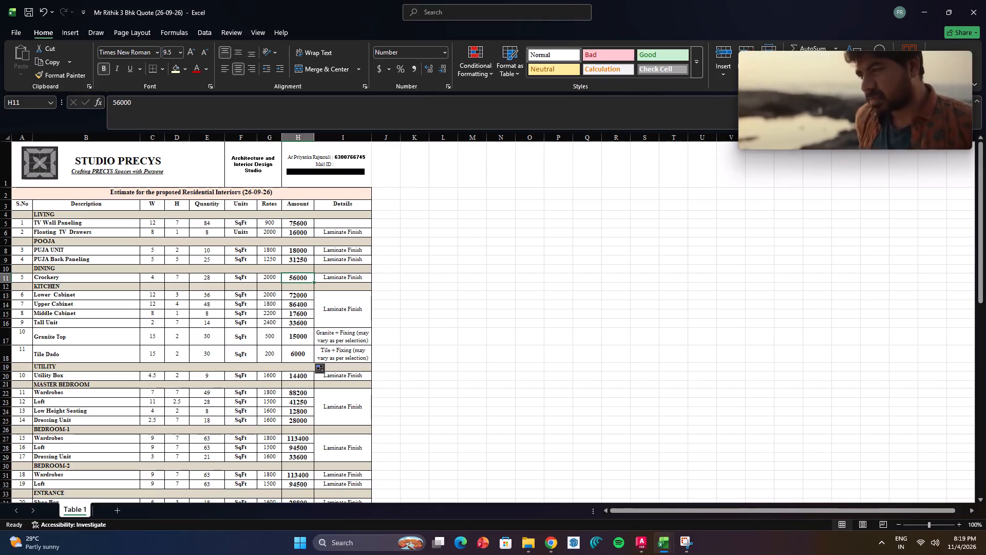
Inspect the amount cells of Crockery, TV Wall Paneling, Floating TV Drawers and PUJA Unit for formulas.
{"action": "double_click", "coordinate": [306, 279]}
{"action": "key", "text": "Escape"}
{"action": "double_click", "coordinate": [309, 221]}
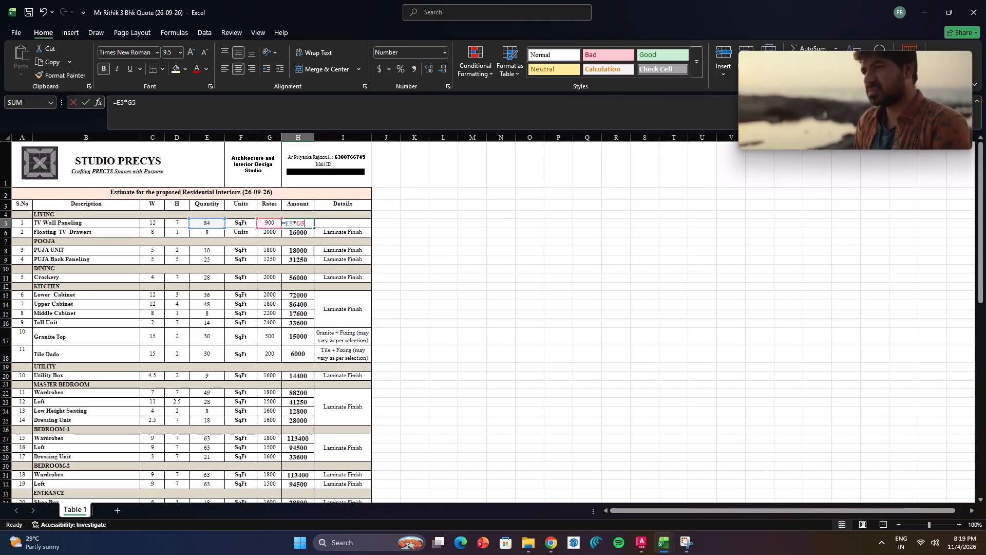
{"action": "key", "text": "Escape"}
{"action": "double_click", "coordinate": [305, 232]}
{"action": "key", "text": "Escape"}
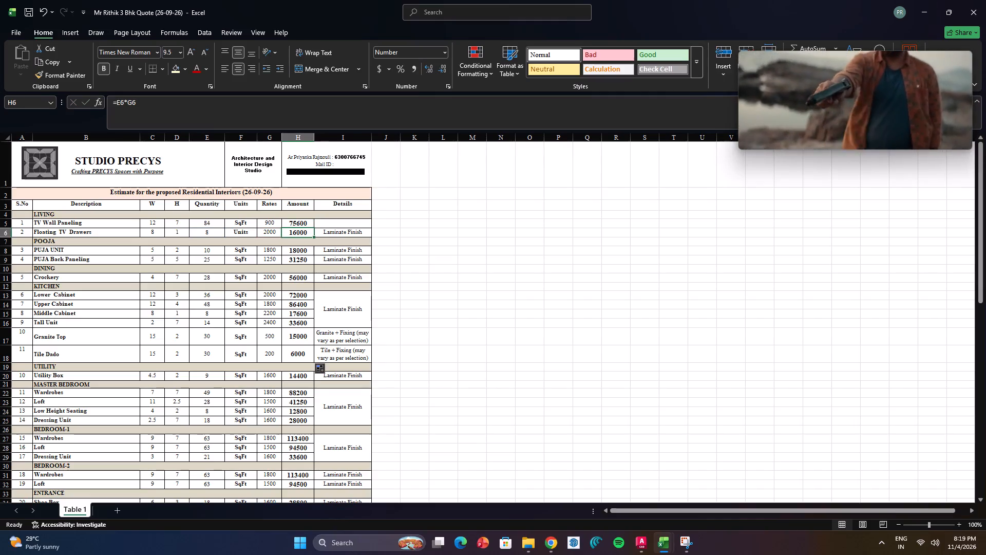
{"action": "double_click", "coordinate": [298, 254]}
{"action": "double_click", "coordinate": [298, 253]}
{"action": "key", "text": "Escape"}
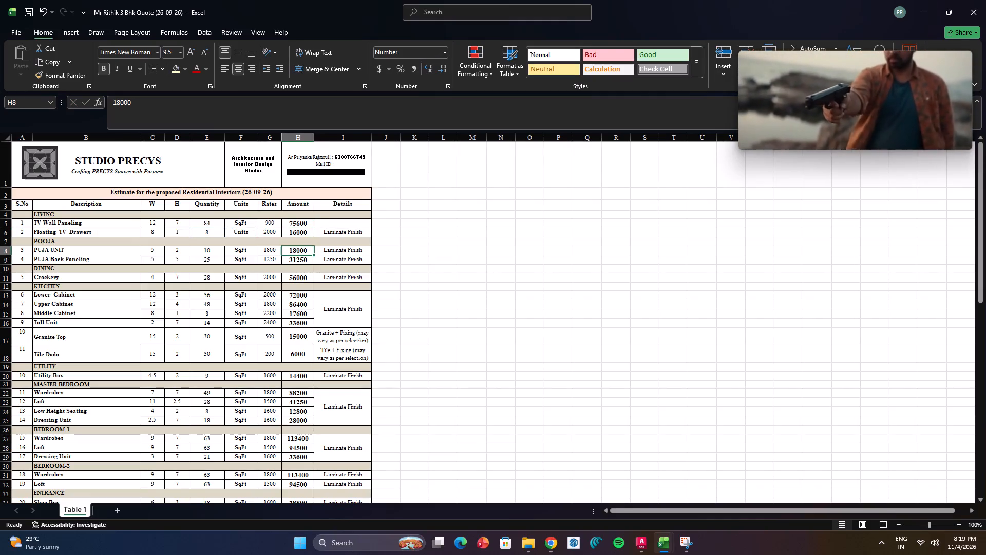
Copy the Floating TV Drawers' amount formula, H6, into PUJA Unit, H8, and PUJA Back Paneling, H9.
{"action": "left_click", "coordinate": [304, 233]}
{"action": "key", "text": "ctrl+c"}
{"action": "left_click", "coordinate": [297, 249]}
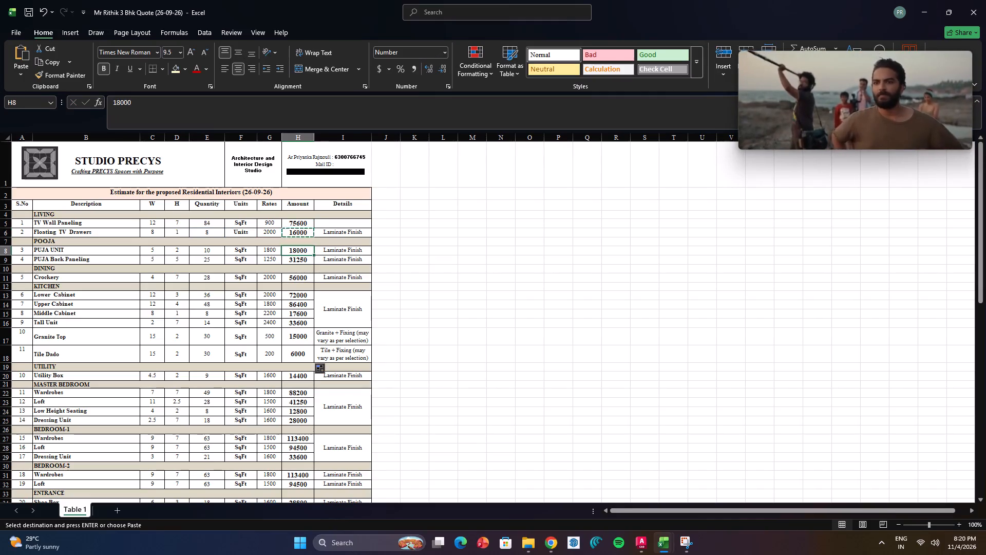
{"action": "key", "text": "ctrl+v"}
{"action": "left_click", "coordinate": [294, 256]}
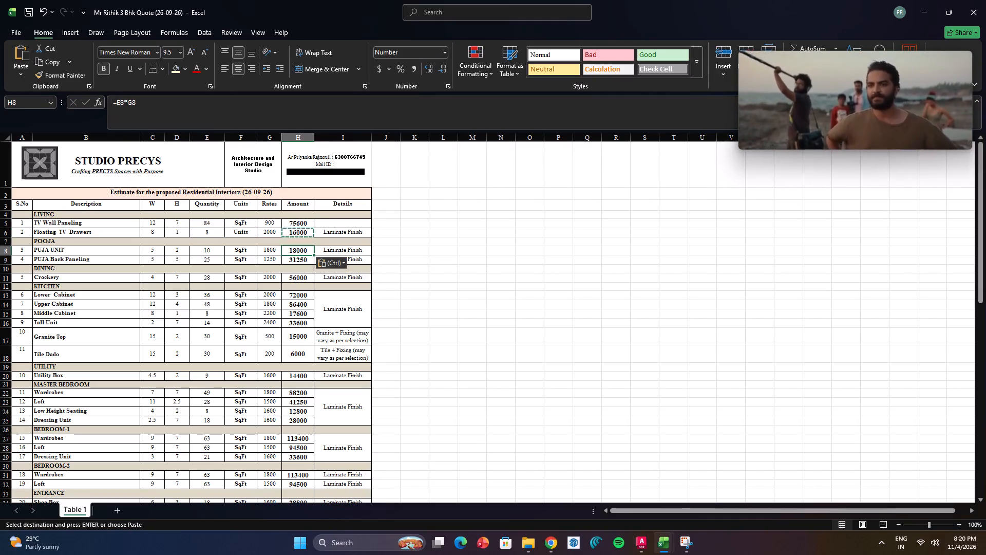
{"action": "left_click", "coordinate": [305, 261]}
{"action": "left_click", "coordinate": [300, 261]}
{"action": "key", "text": "ctrl+v"}
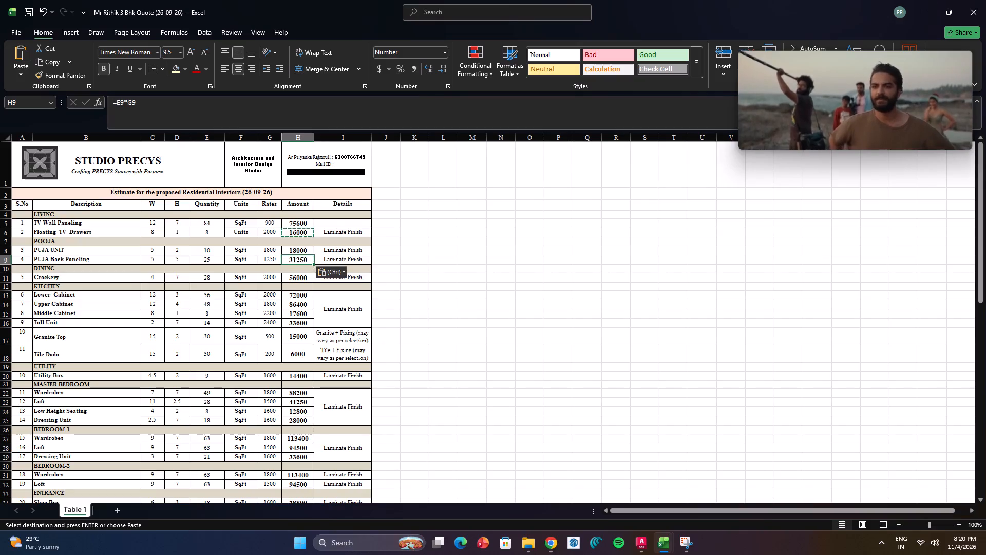
{"action": "double_click", "coordinate": [301, 260]}
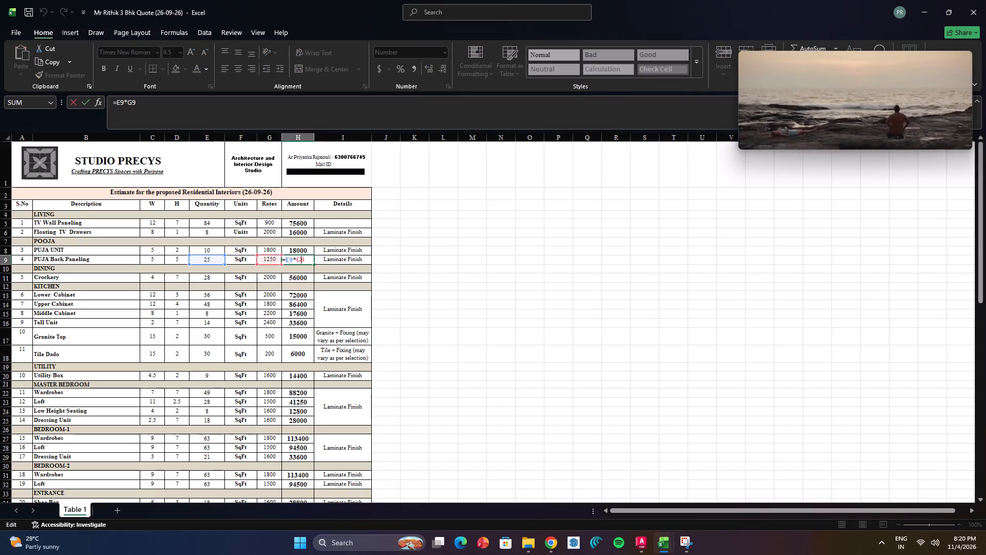
{"action": "key", "text": "Escape"}
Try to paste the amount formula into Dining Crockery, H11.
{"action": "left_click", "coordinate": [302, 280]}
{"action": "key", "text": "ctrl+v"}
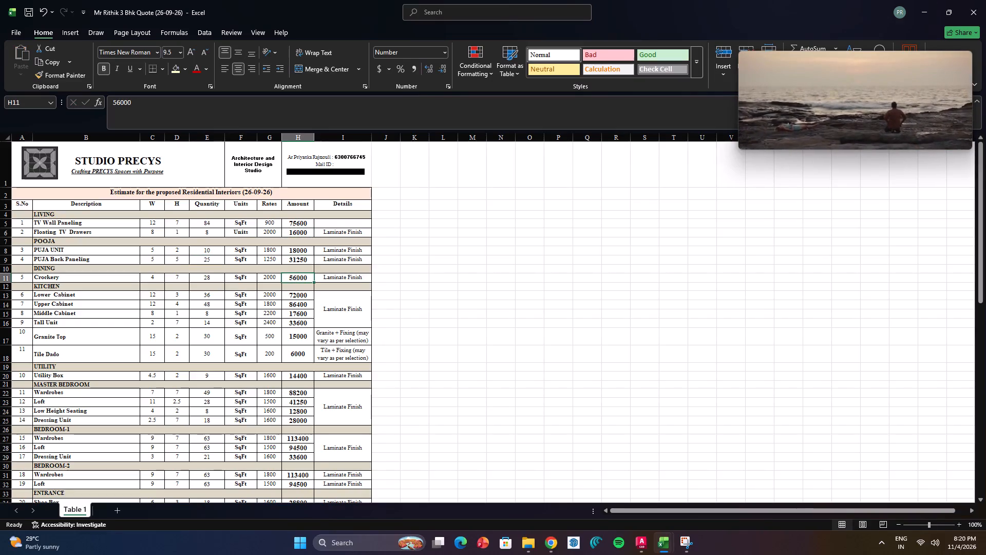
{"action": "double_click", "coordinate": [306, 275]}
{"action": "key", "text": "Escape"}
Copy the PUJA Back Paneling's amount formula, H9, into Dining Crockery, H11.
{"action": "double_click", "coordinate": [306, 257]}
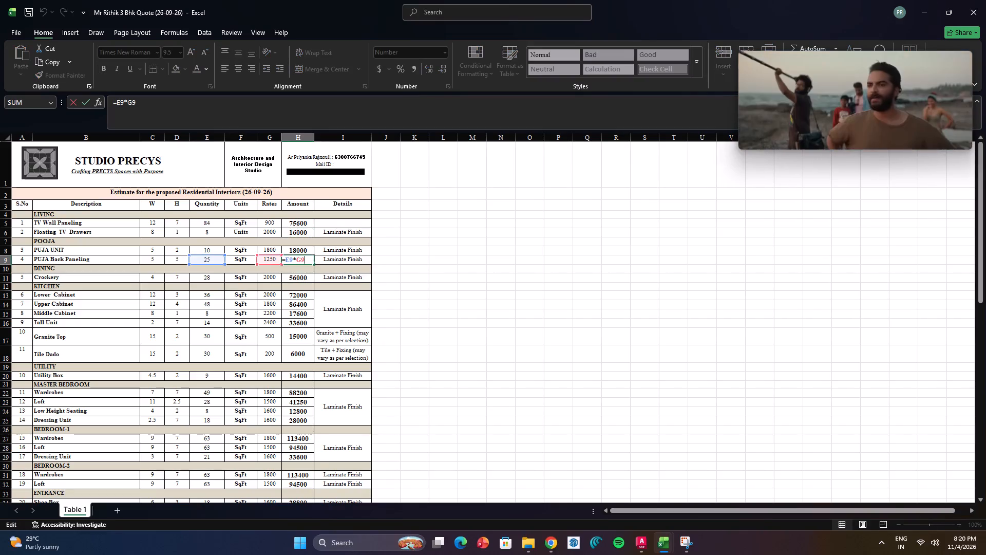
{"action": "key", "text": "Escape"}
{"action": "left_click", "coordinate": [305, 258]}
{"action": "key", "text": "ctrl+c"}
{"action": "key", "text": "ctrl+c"}
{"action": "key", "text": "ctrl+c"}
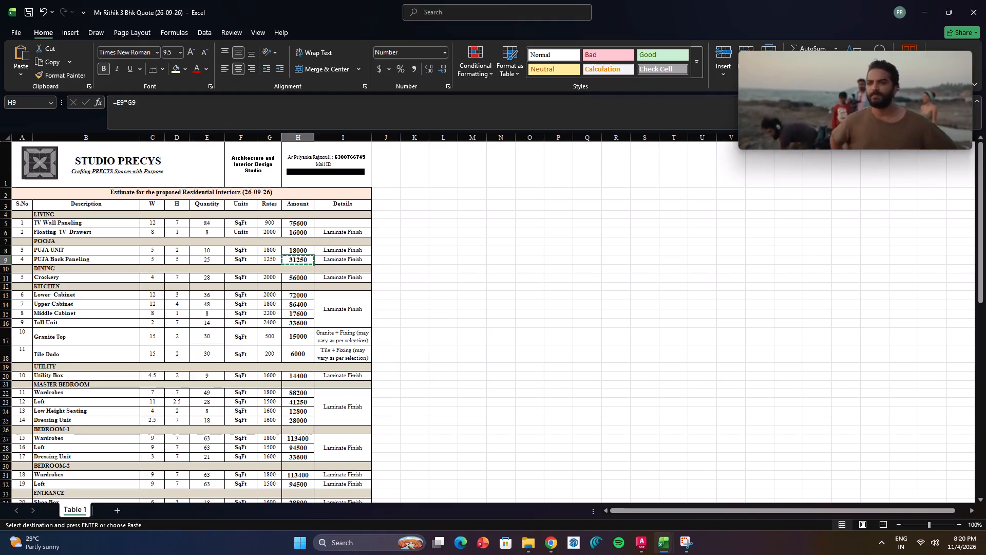
{"action": "key", "text": "ctrl+c"}
{"action": "left_click", "coordinate": [301, 279]}
{"action": "key", "text": "ctrl+v"}
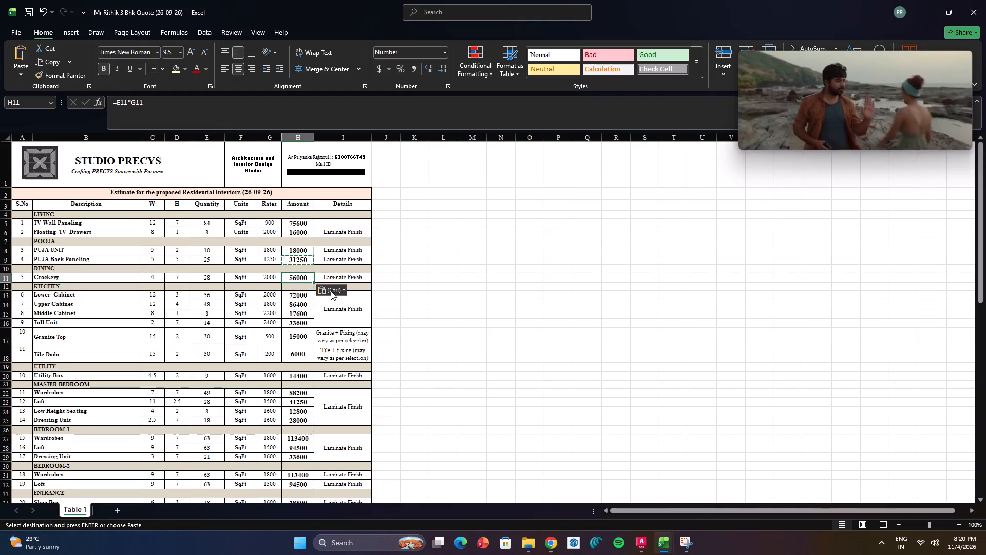
{"action": "left_click", "coordinate": [452, 316]}
Refill the kitchen Lower Cabinet's amount formula from H13 down to Tile Dado, H18, using Copy Cells.
{"action": "double_click", "coordinate": [304, 296]}
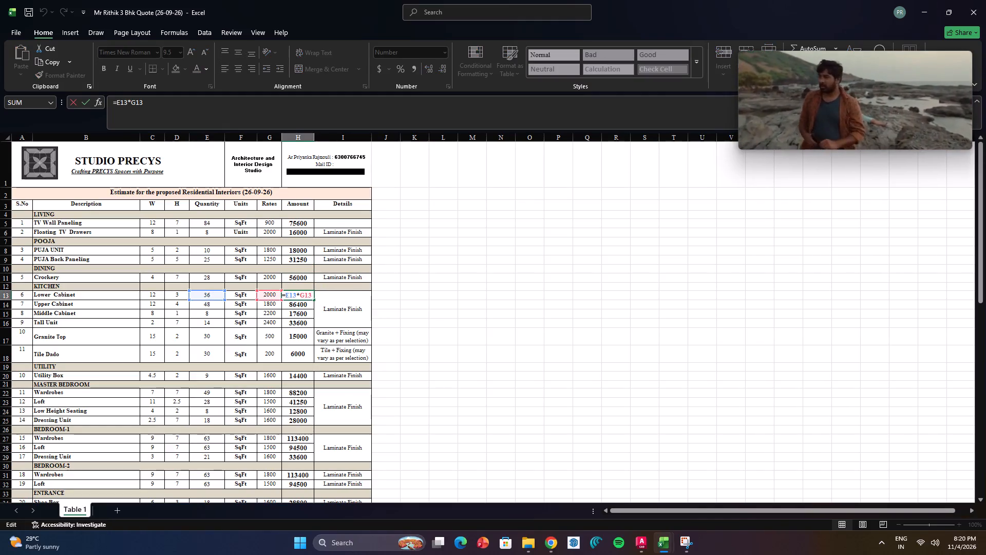
{"action": "key", "text": "Escape"}
{"action": "left_click", "coordinate": [309, 298]}
{"action": "left_click_drag", "start_coordinate": [313, 300], "coordinate": [313, 312]}
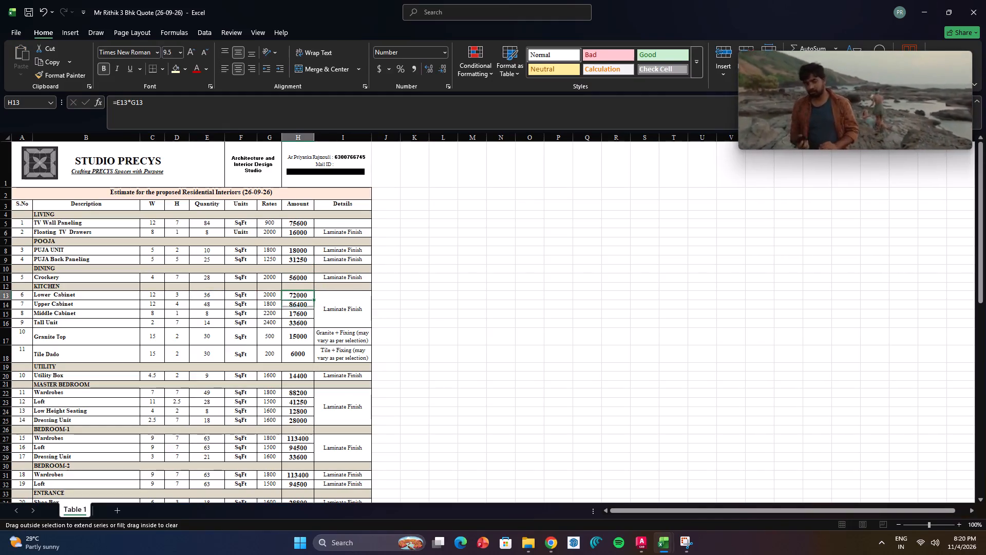
{"action": "left_click_drag", "start_coordinate": [313, 312], "coordinate": [310, 358]}
{"action": "left_click", "coordinate": [318, 366]}
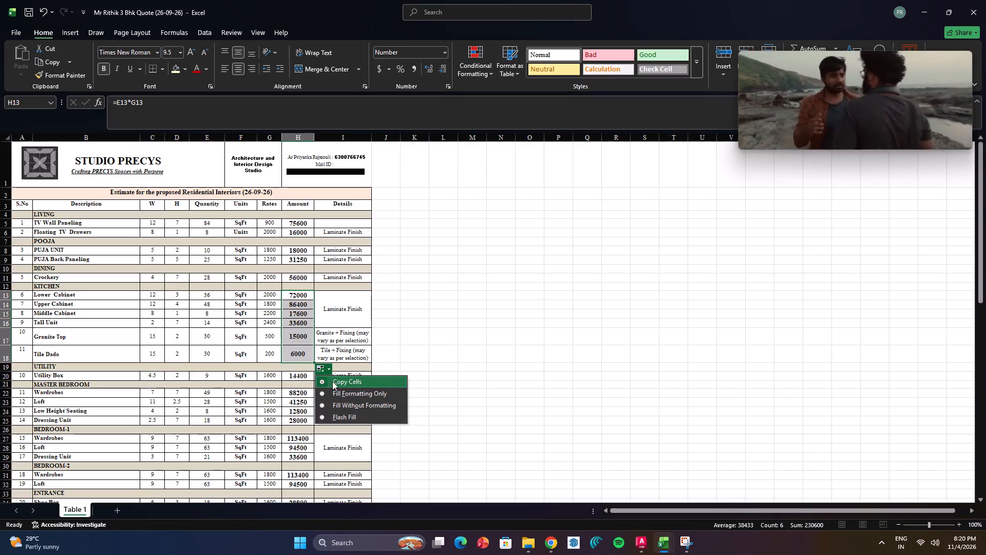
{"action": "left_click", "coordinate": [332, 381]}
Copy Tile Dado's amount formula, H18, into the Utility Box amount, H20.
{"action": "scroll", "coordinate": [310, 322], "scroll_direction": "down", "scroll_amount": 1}
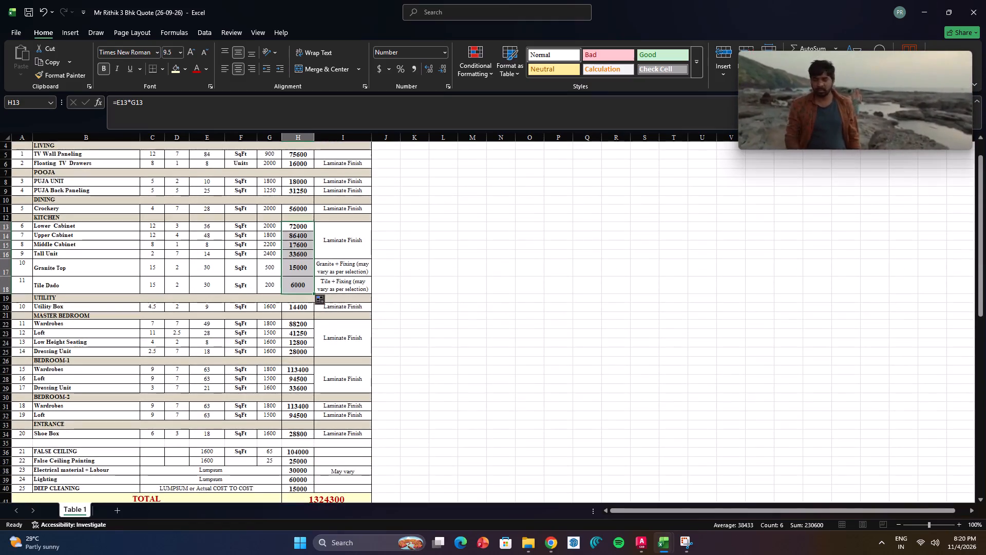
{"action": "left_click", "coordinate": [450, 340]}
{"action": "double_click", "coordinate": [295, 280]}
{"action": "key", "text": "Escape"}
{"action": "left_click", "coordinate": [308, 281]}
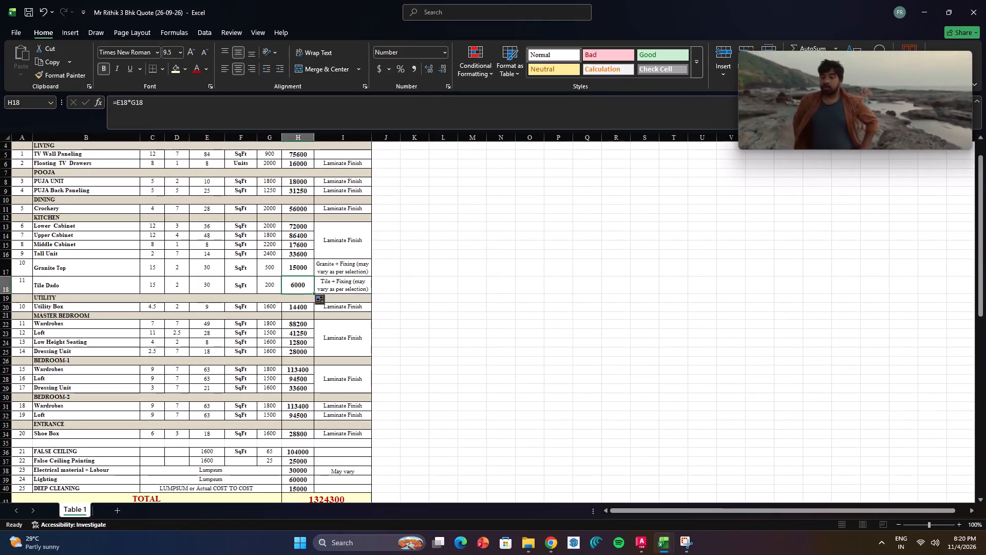
{"action": "key", "text": "ctrl+c"}
{"action": "key", "text": "ctrl+c"}
{"action": "left_click", "coordinate": [296, 310]}
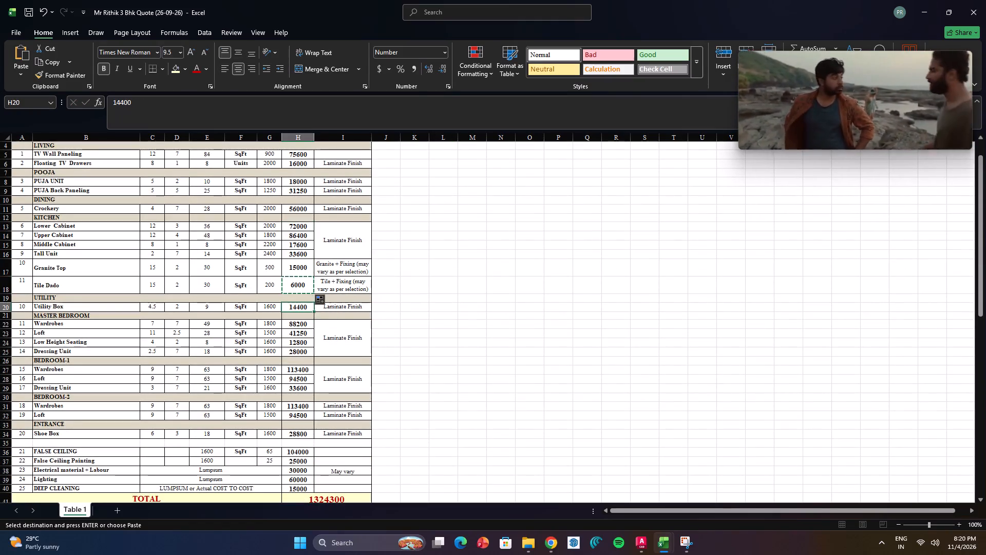
{"action": "key", "text": "ctrl+v"}
{"action": "double_click", "coordinate": [307, 306]}
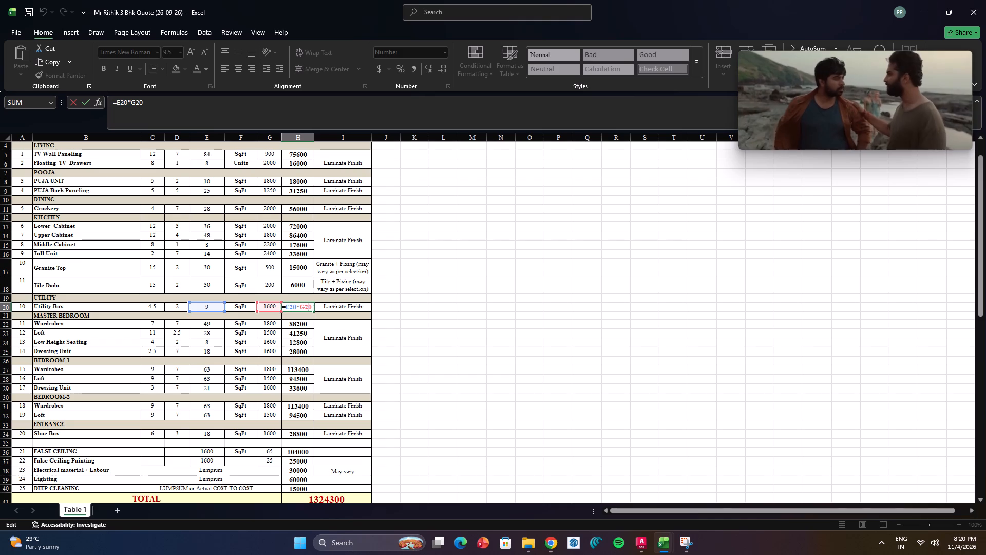
{"action": "key", "text": "Escape"}
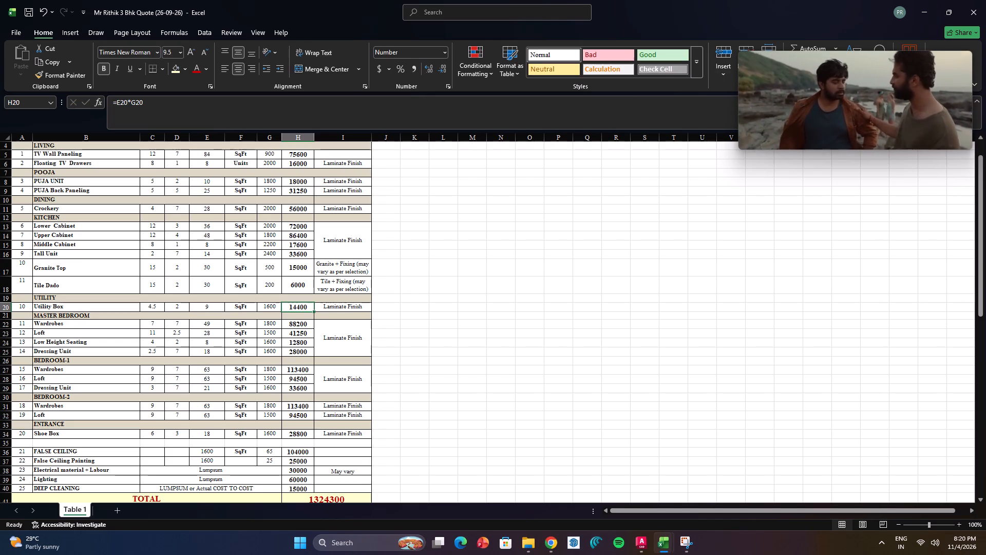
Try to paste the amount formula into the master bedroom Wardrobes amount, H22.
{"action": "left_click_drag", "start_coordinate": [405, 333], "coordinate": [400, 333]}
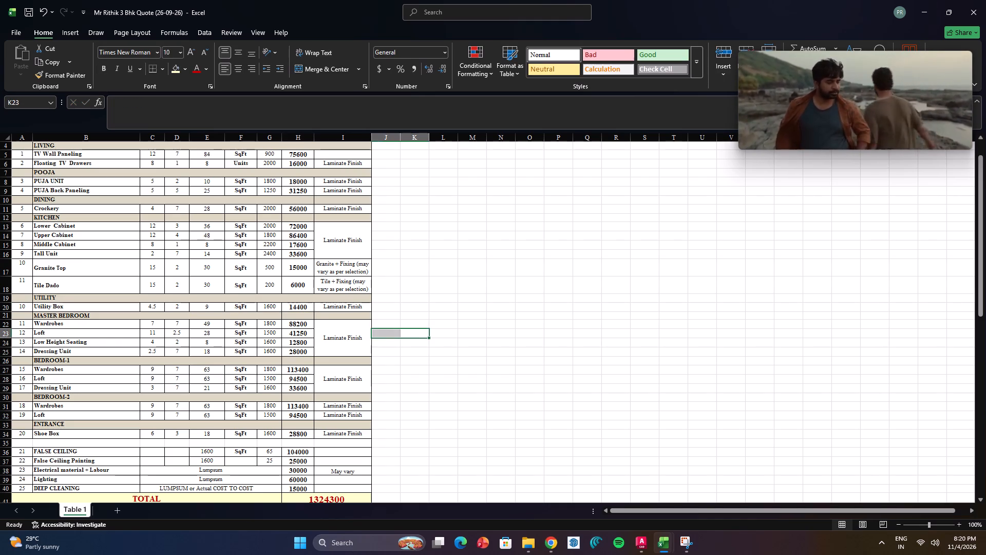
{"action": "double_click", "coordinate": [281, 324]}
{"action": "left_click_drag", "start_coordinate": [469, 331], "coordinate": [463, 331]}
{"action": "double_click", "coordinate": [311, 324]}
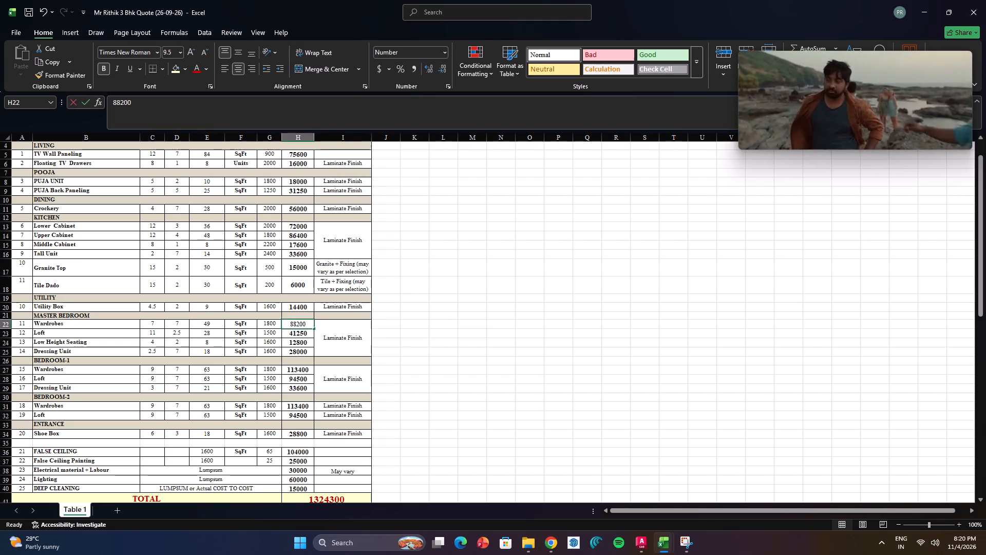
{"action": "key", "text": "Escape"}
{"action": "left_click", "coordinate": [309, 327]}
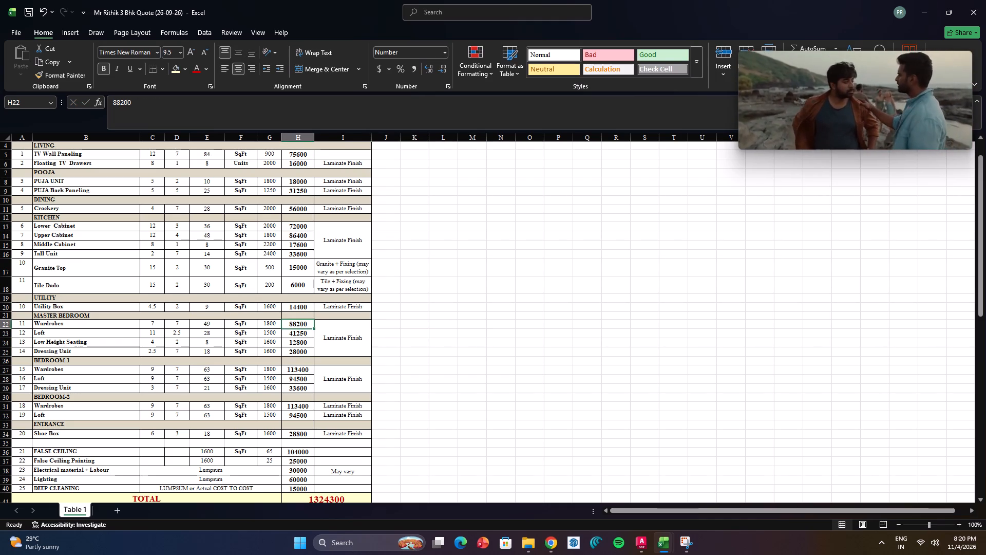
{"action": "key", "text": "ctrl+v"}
Copy the Utility Box's amount formula, H20, into the master bedroom Wardrobes amount, H22.
{"action": "left_click", "coordinate": [306, 306]}
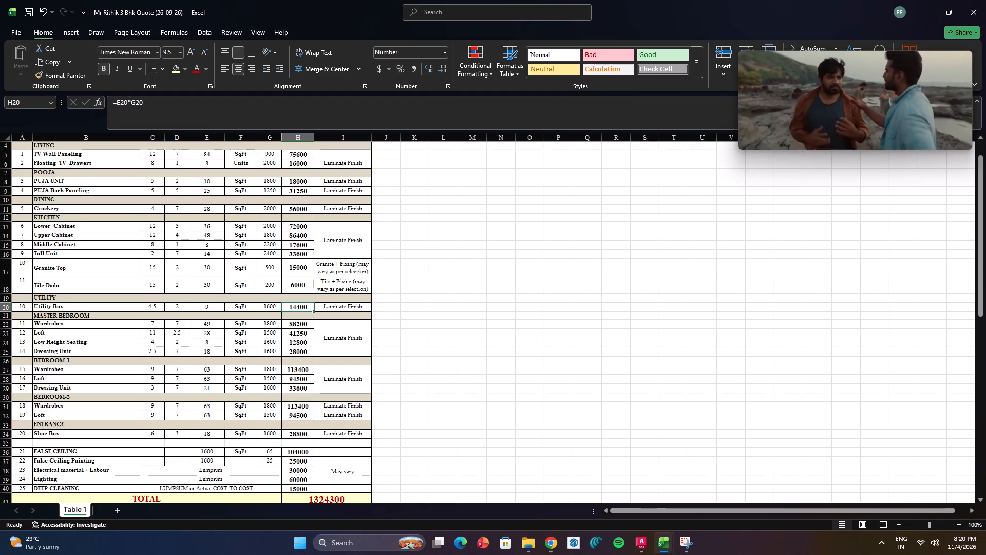
{"action": "key", "text": "ctrl+c"}
{"action": "left_click", "coordinate": [306, 324]}
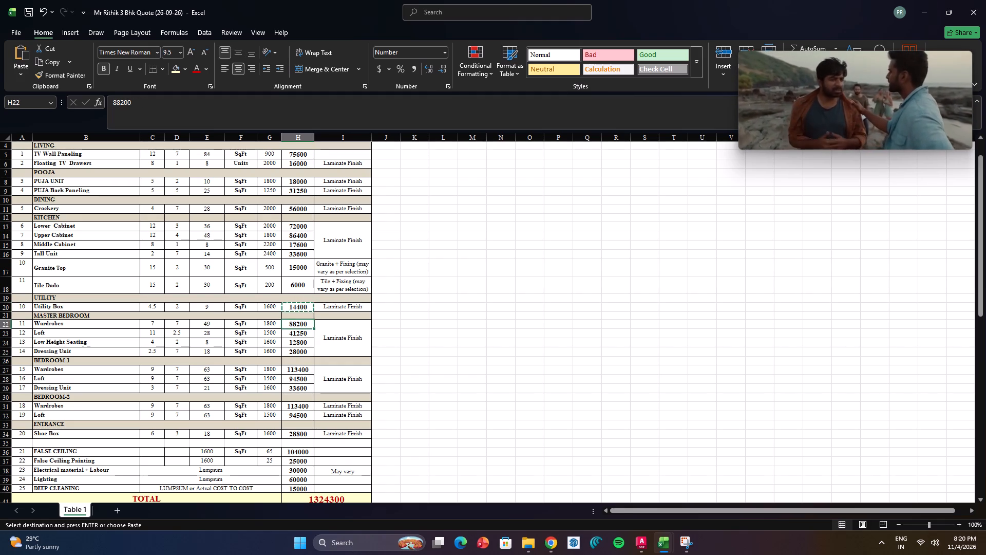
{"action": "key", "text": "ctrl+v"}
{"action": "left_click_drag", "start_coordinate": [522, 344], "coordinate": [513, 344]}
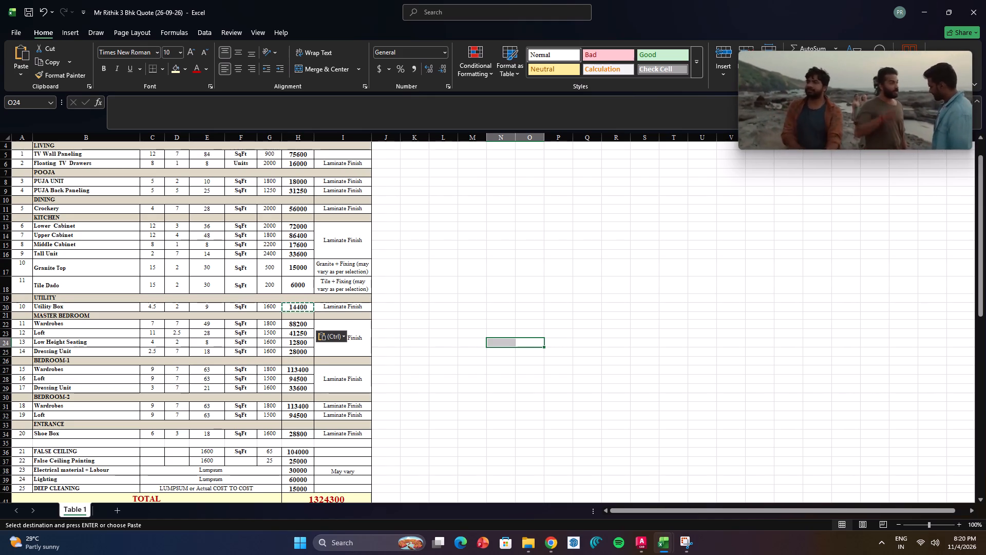
{"action": "left_click", "coordinate": [447, 327]}
{"action": "double_click", "coordinate": [308, 323]}
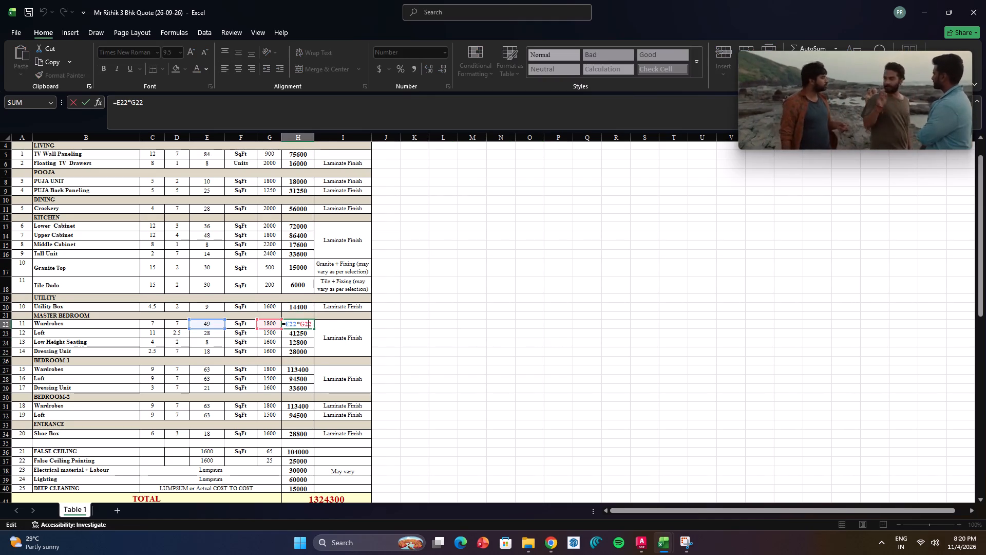
{"action": "key", "text": "Escape"}
Fill the master bedroom Wardrobes amount formula from H22 down to Dressing Unit, H25, using Copy Cells.
{"action": "left_click", "coordinate": [302, 321]}
{"action": "left_click_drag", "start_coordinate": [314, 328], "coordinate": [314, 359]}
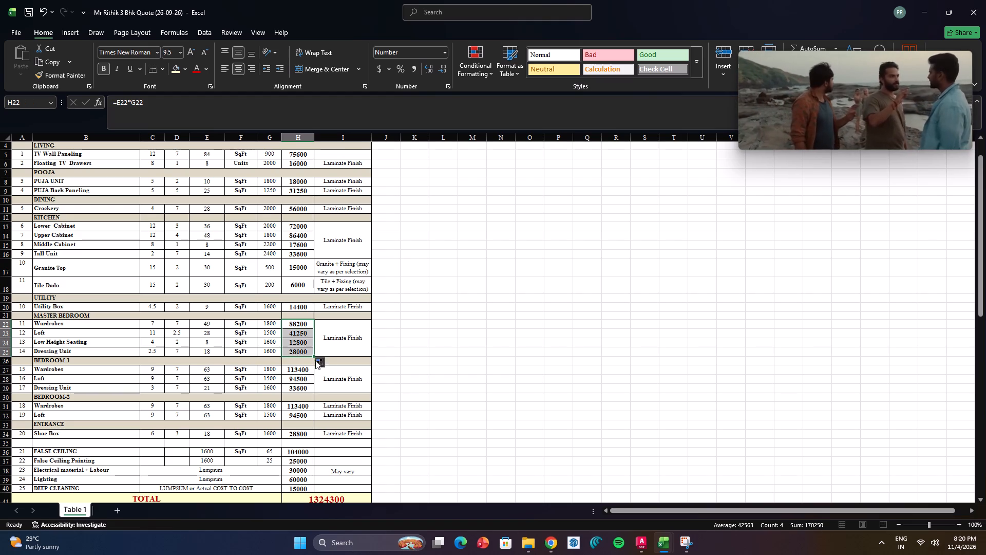
{"action": "left_click", "coordinate": [323, 364]}
{"action": "left_click", "coordinate": [331, 377]}
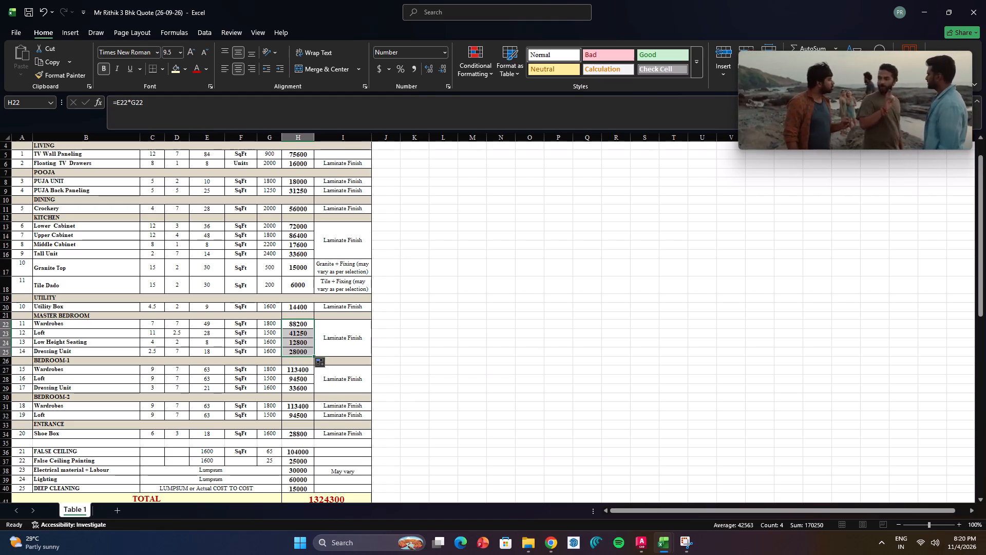
{"action": "double_click", "coordinate": [297, 353]}
{"action": "double_click", "coordinate": [308, 353]}
{"action": "key", "text": "Escape"}
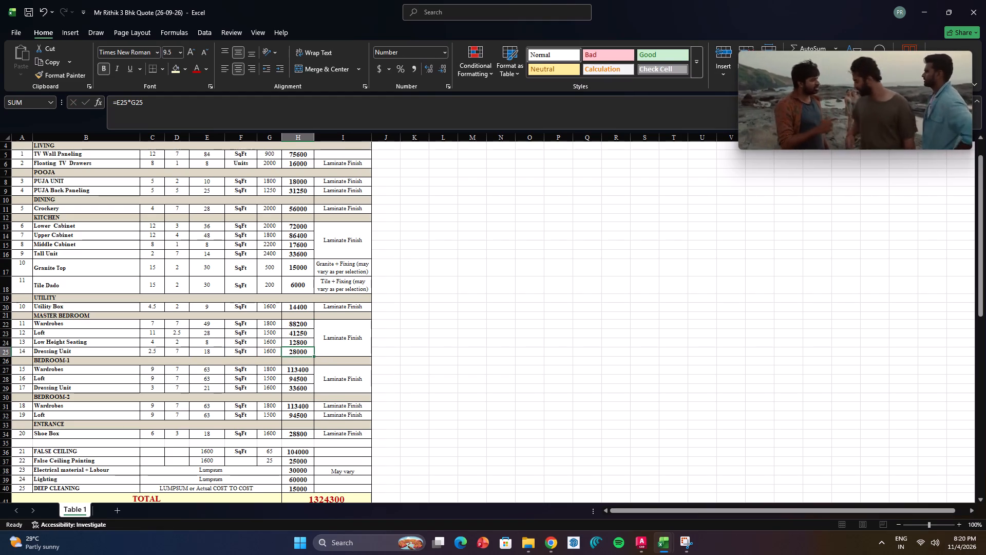
Copy the master bedroom Dressing Unit's amount formula, H25, into the Bedroom-1 Wardrobes amount, H27.
{"action": "double_click", "coordinate": [302, 374]}
{"action": "double_click", "coordinate": [302, 371]}
{"action": "key", "text": "Escape"}
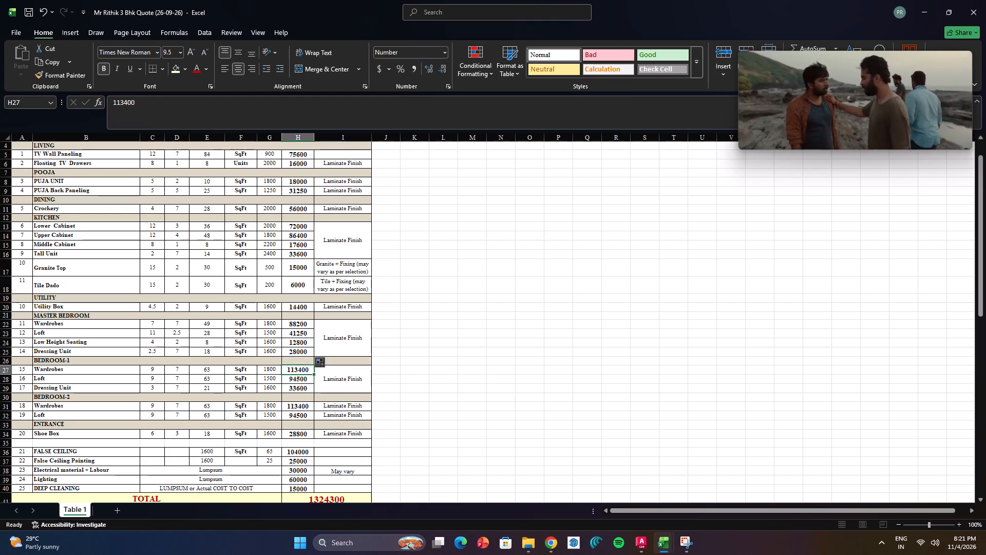
{"action": "left_click", "coordinate": [303, 354]}
{"action": "key", "text": "ctrl+c"}
{"action": "key", "text": "ctrl+c"}
{"action": "key", "text": "ctrl+c"}
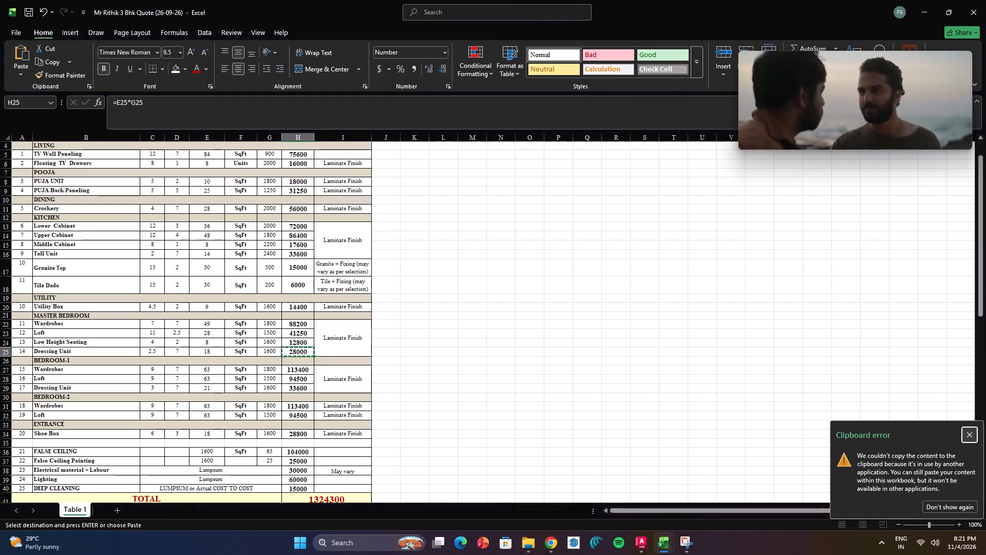
{"action": "left_click", "coordinate": [302, 374]}
{"action": "key", "text": "ctrl+v"}
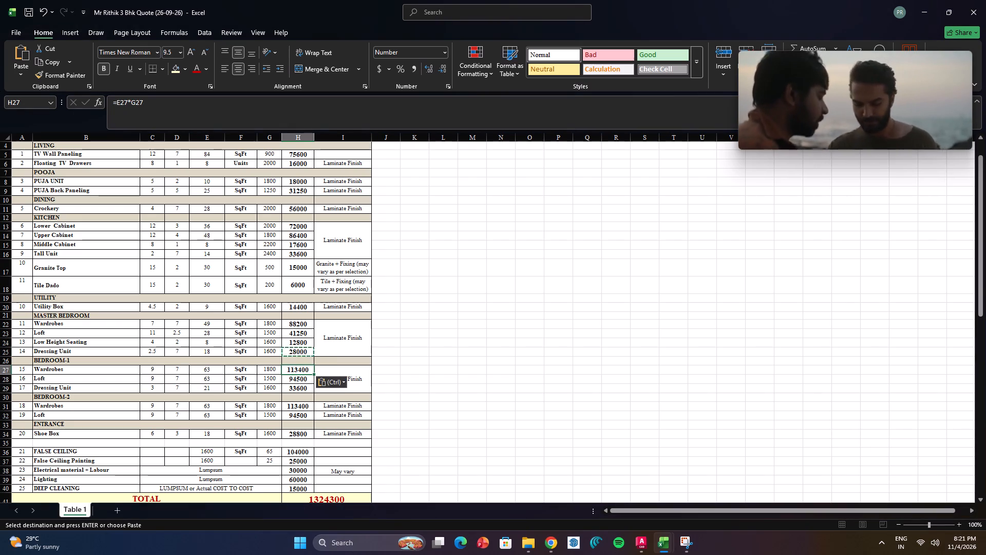
{"action": "left_click_drag", "start_coordinate": [491, 373], "coordinate": [486, 373]}
Fill the Bedroom-1 Wardrobes amount formula from H27 down to Dressing Unit, H29, using Copy Cells.
{"action": "left_click", "coordinate": [309, 371]}
{"action": "left_click_drag", "start_coordinate": [313, 374], "coordinate": [313, 395]}
{"action": "left_click", "coordinate": [325, 401]}
{"action": "left_click", "coordinate": [332, 410]}
{"action": "scroll", "coordinate": [334, 367], "scroll_direction": "down", "scroll_amount": 2}
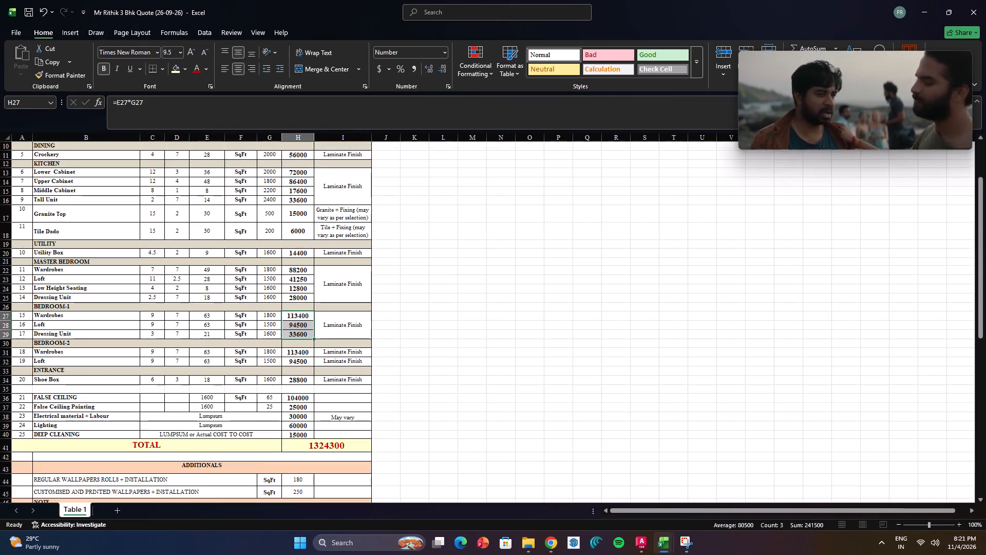
{"action": "scroll", "coordinate": [334, 367], "scroll_direction": "down", "scroll_amount": 1}
{"action": "double_click", "coordinate": [308, 309]}
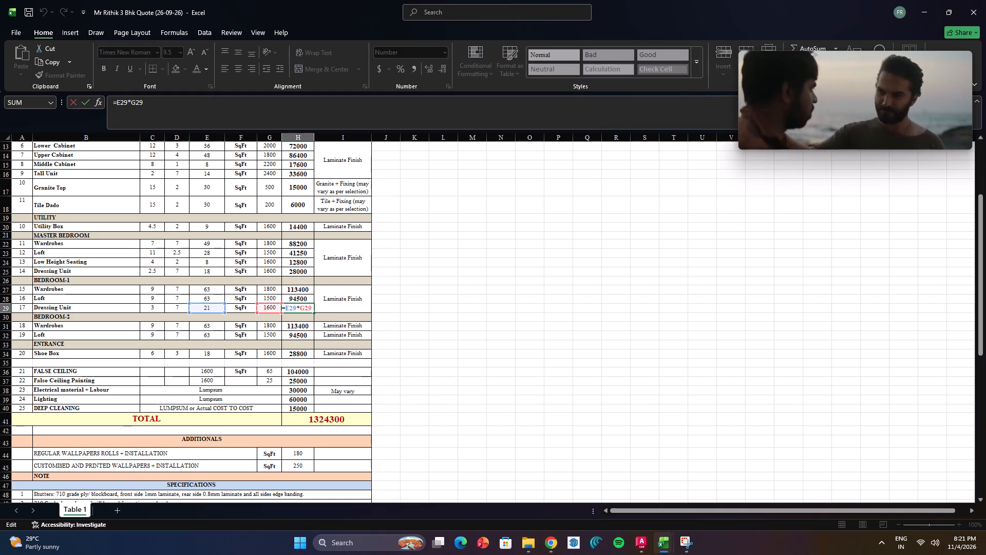
{"action": "key", "text": "Escape"}
Copy the Bedroom-1 Dressing Unit's amount formula, H29, into the Bedroom-2 Wardrobes amount, H31.
{"action": "left_click", "coordinate": [305, 310]}
{"action": "key", "text": "ctrl+c"}
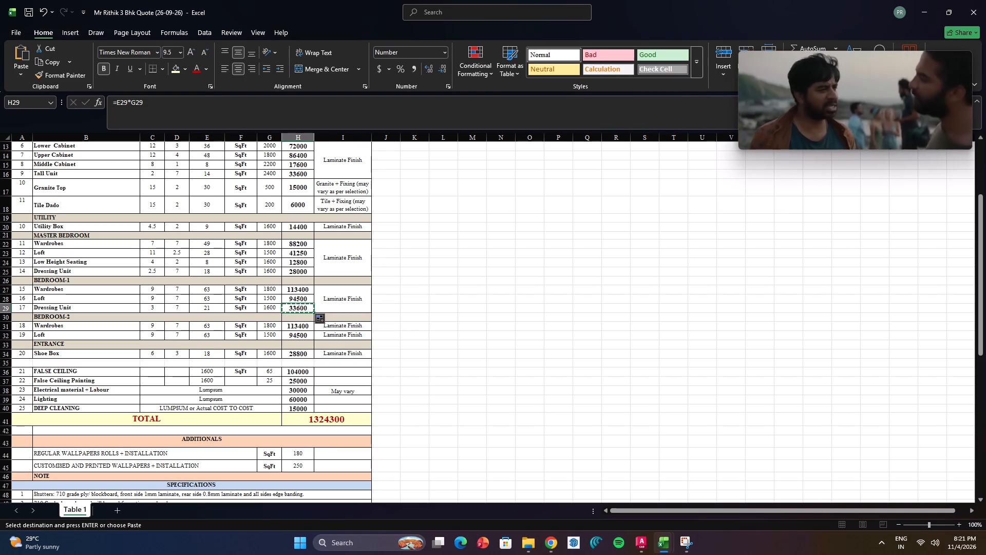
{"action": "left_click", "coordinate": [305, 326]}
{"action": "key", "text": "ctrl+v"}
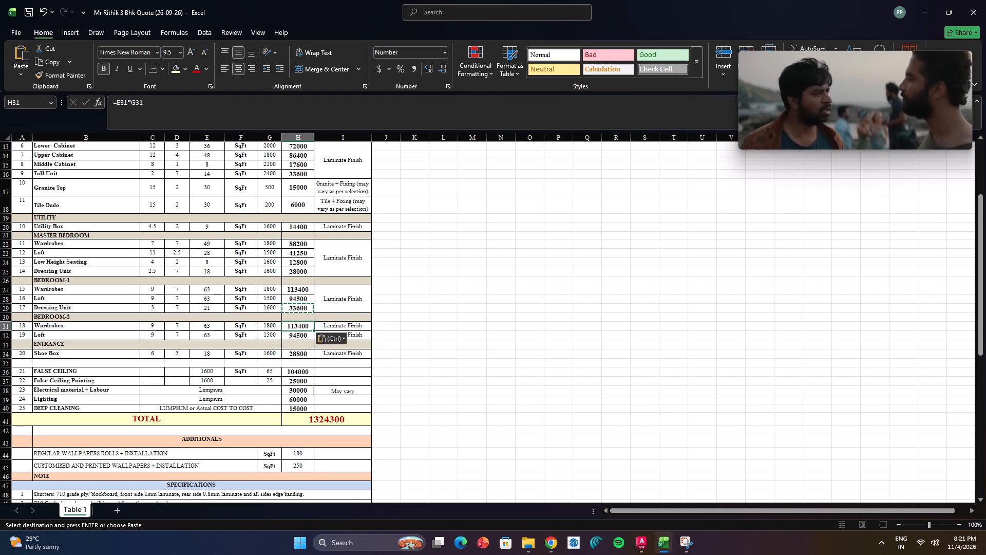
{"action": "left_click", "coordinate": [513, 350]}
{"action": "double_click", "coordinate": [300, 327]}
{"action": "key", "text": "Escape"}
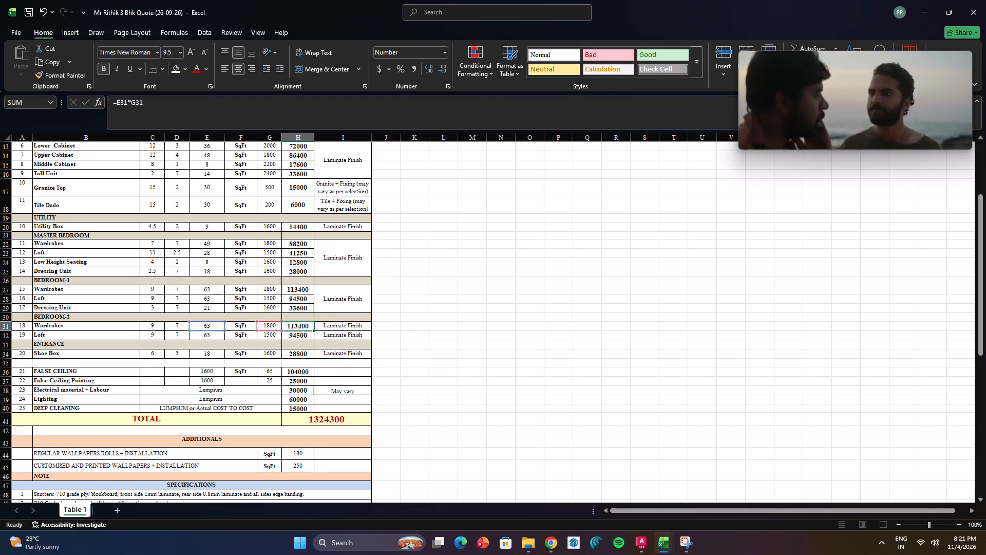
Fill the Bedroom-2 Wardrobes amount formula from H31 down to Loft, H32, using Copy Cells.
{"action": "double_click", "coordinate": [301, 336]}
{"action": "key", "text": "Escape"}
{"action": "left_click", "coordinate": [310, 327]}
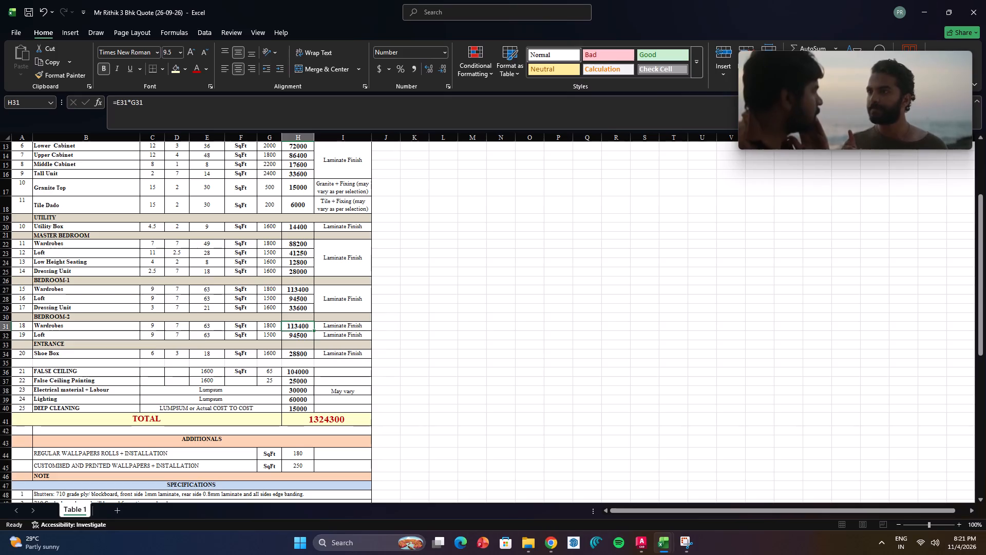
{"action": "left_click_drag", "start_coordinate": [313, 330], "coordinate": [313, 337]}
{"action": "left_click", "coordinate": [326, 347]}
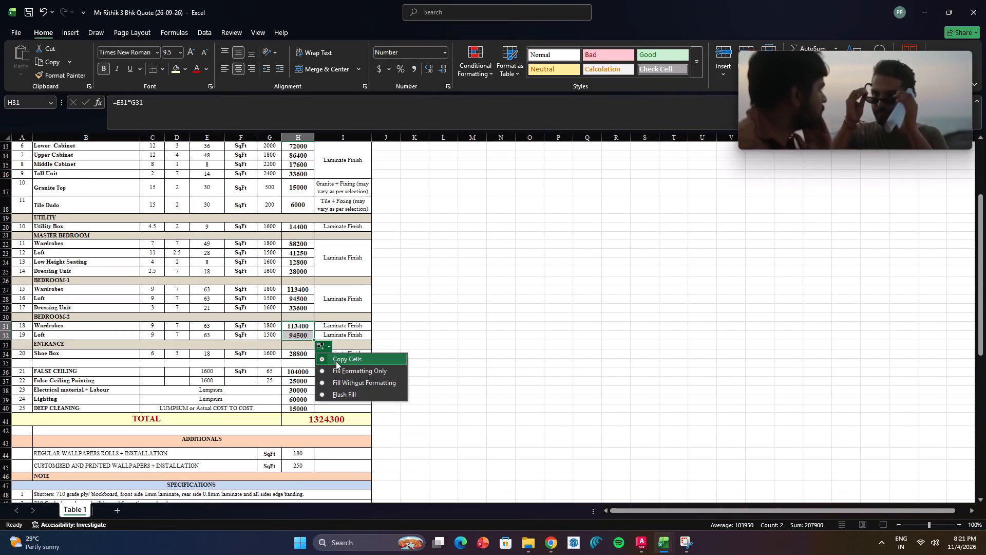
{"action": "left_click", "coordinate": [336, 361]}
{"action": "left_click", "coordinate": [485, 383]}
Copy the Bedroom-2 Loft's amount formula, H32, into the Entrance Shoe Box amount, H34.
{"action": "left_click", "coordinate": [306, 356]}
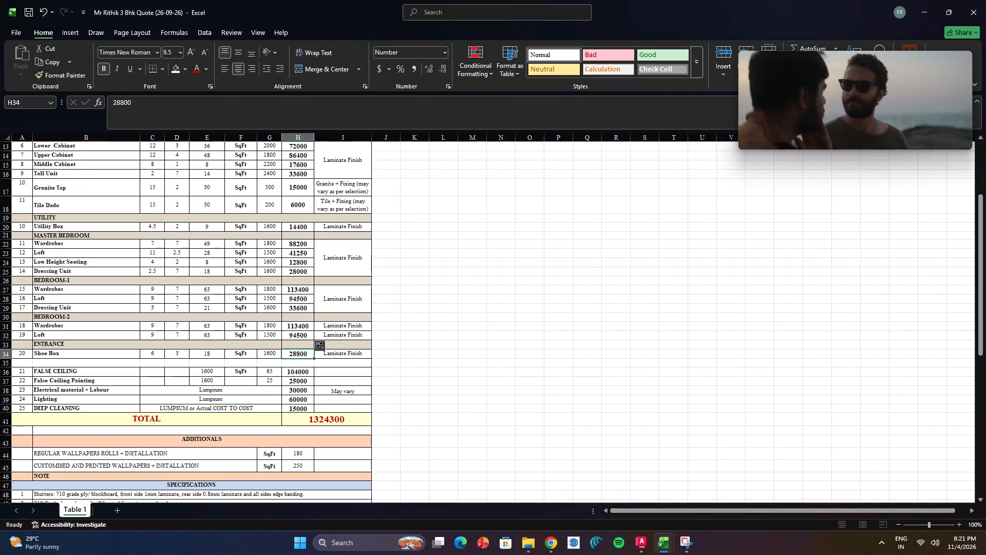
{"action": "double_click", "coordinate": [305, 336]}
{"action": "key", "text": "Escape"}
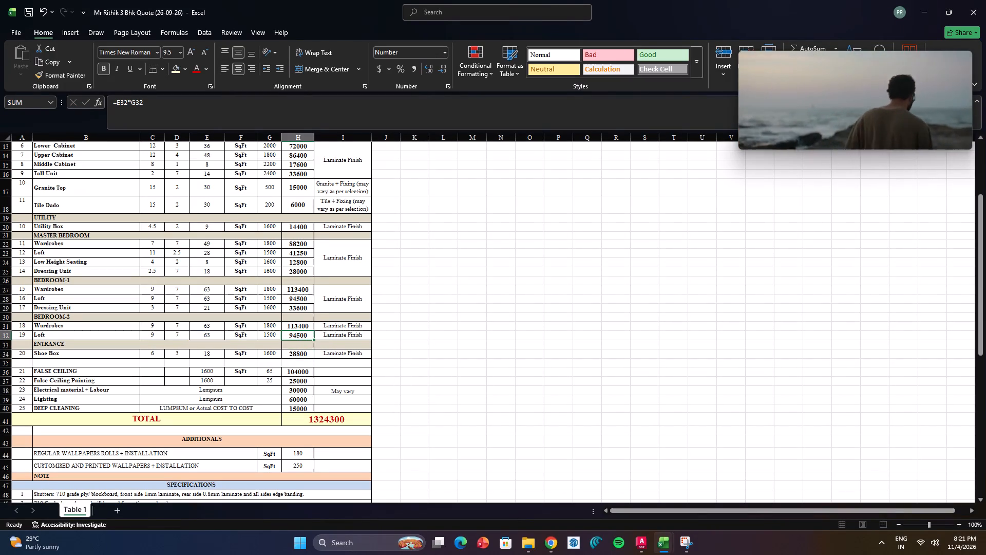
{"action": "left_click", "coordinate": [305, 336]}
{"action": "key", "text": "ctrl+c"}
{"action": "key", "text": "ctrl+c"}
{"action": "key", "text": "ctrl+c"}
{"action": "key", "text": "ctrl+c"}
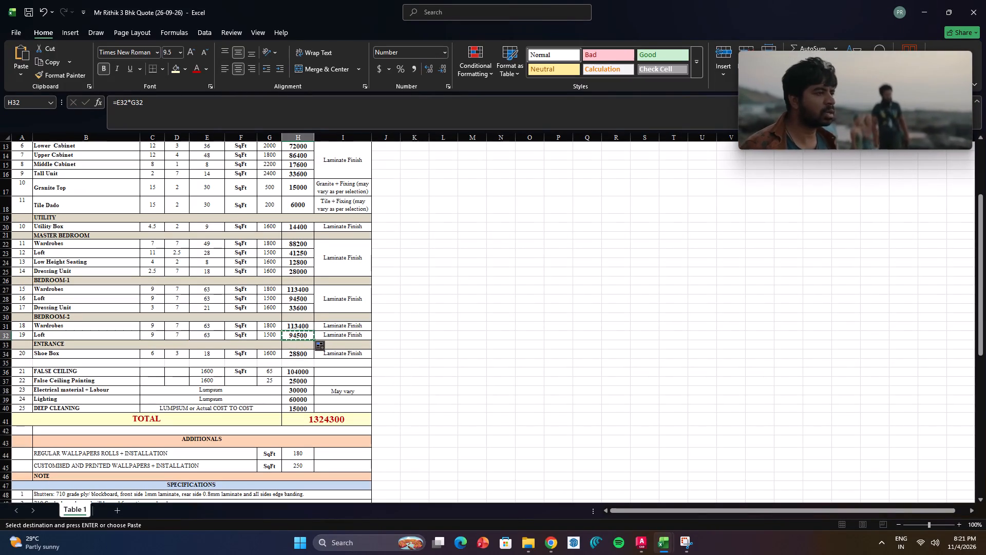
{"action": "left_click", "coordinate": [305, 352]}
{"action": "key", "text": "ctrl+v"}
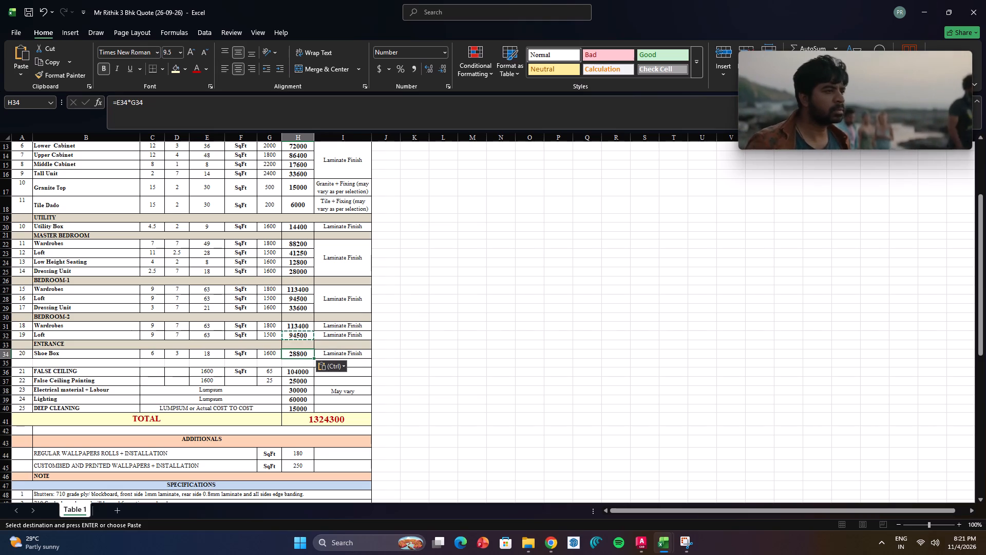
Paste the same amount formula into the False Ceiling, H36, and False Ceiling Painting, H37, amounts.
{"action": "left_click", "coordinate": [306, 373]}
{"action": "key", "text": "ctrl+v"}
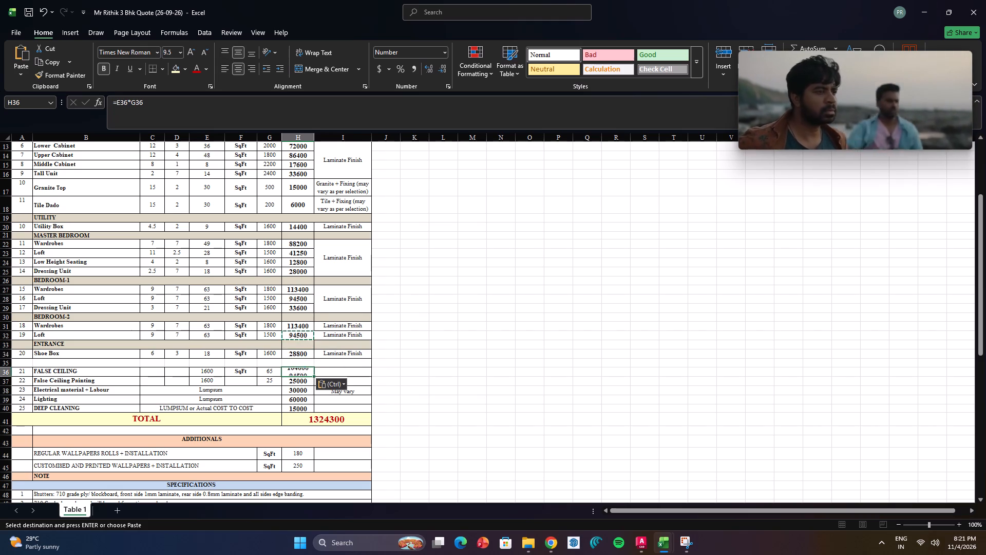
{"action": "left_click", "coordinate": [305, 380]}
{"action": "key", "text": "ctrl+v"}
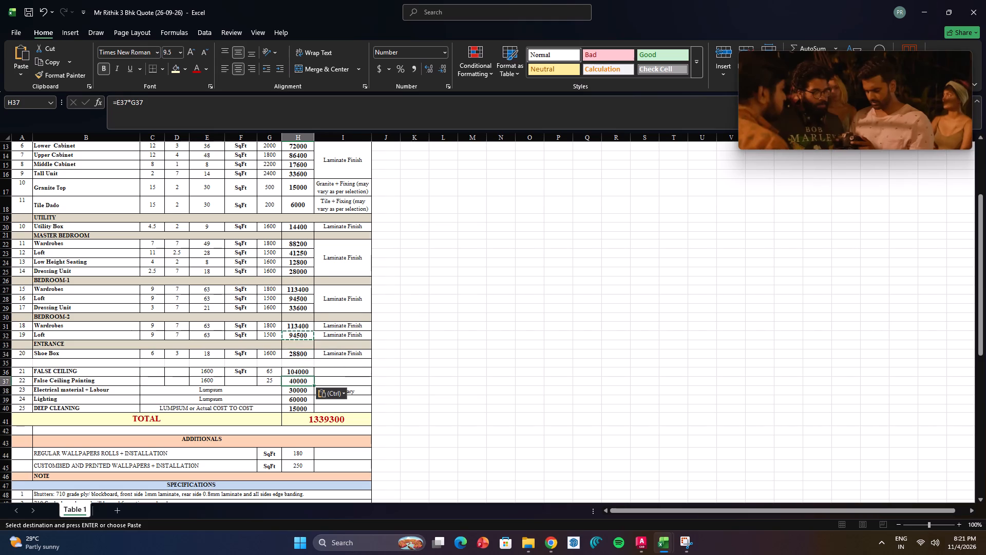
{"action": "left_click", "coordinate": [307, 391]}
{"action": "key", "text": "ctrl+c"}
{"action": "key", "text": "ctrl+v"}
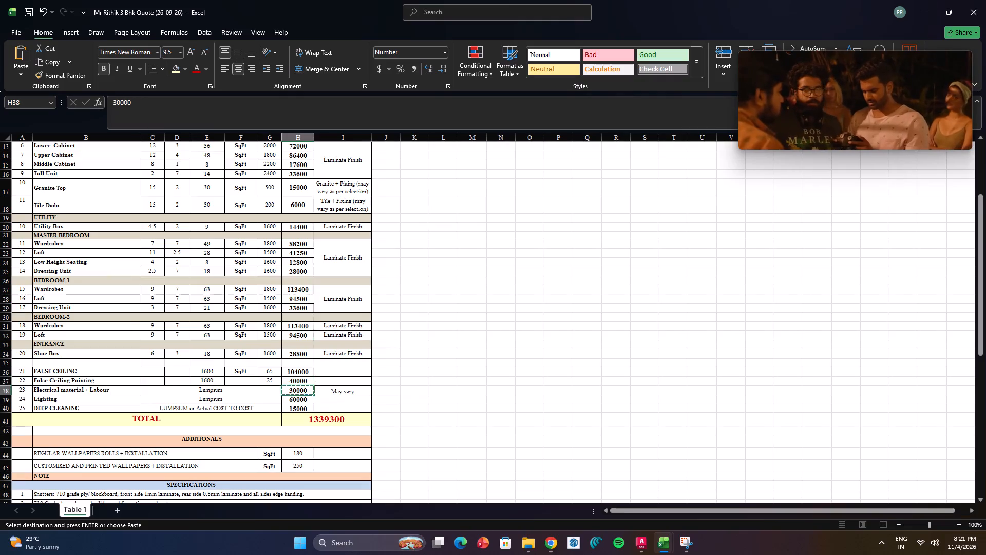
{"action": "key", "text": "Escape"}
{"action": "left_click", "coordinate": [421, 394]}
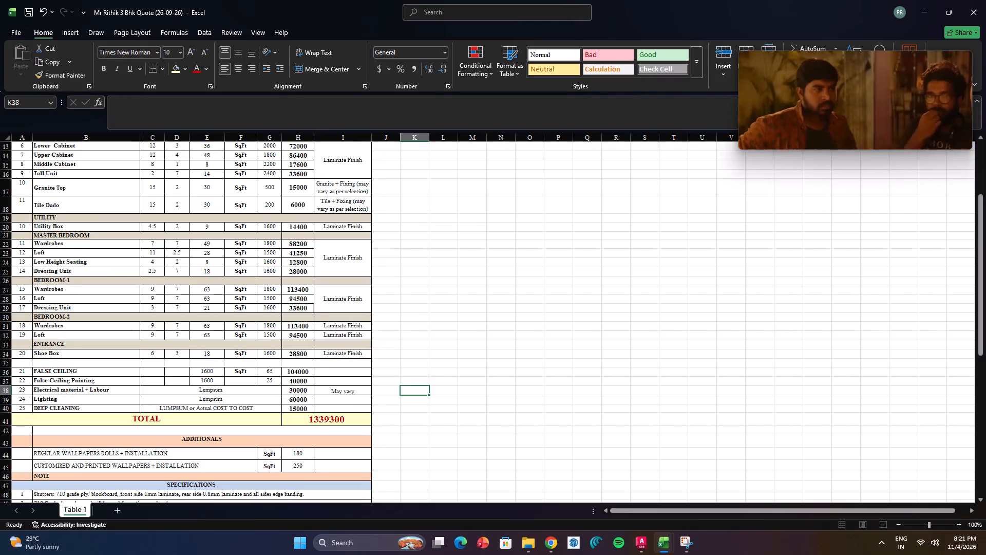
Examine the cell range covered by the TOTAL row's SUM formula.
{"action": "double_click", "coordinate": [323, 419]}
{"action": "scroll", "coordinate": [380, 403], "scroll_direction": "up", "scroll_amount": 4}
{"action": "scroll", "coordinate": [380, 398], "scroll_direction": "down", "scroll_amount": 3}
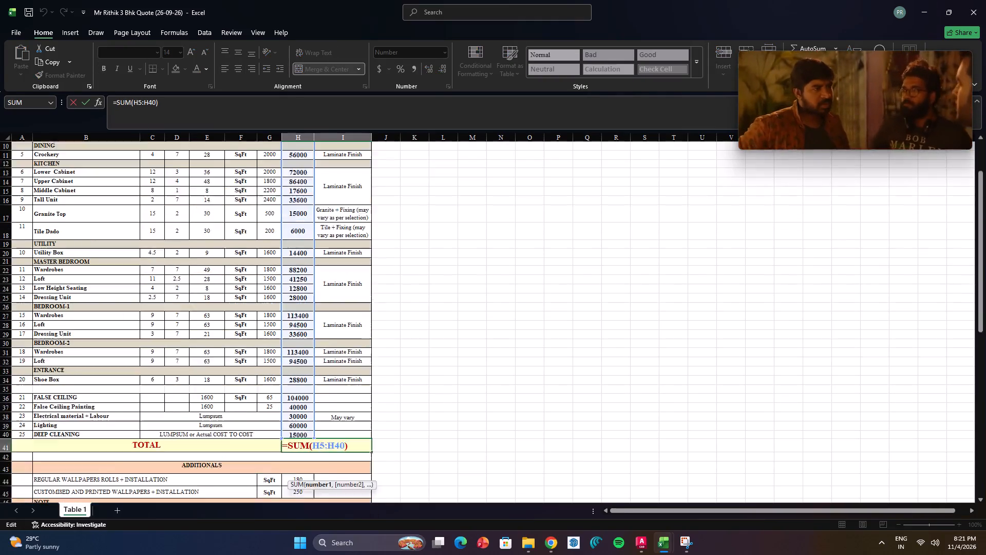
{"action": "scroll", "coordinate": [380, 398], "scroll_direction": "down", "scroll_amount": 1}
{"action": "left_click", "coordinate": [484, 390]}
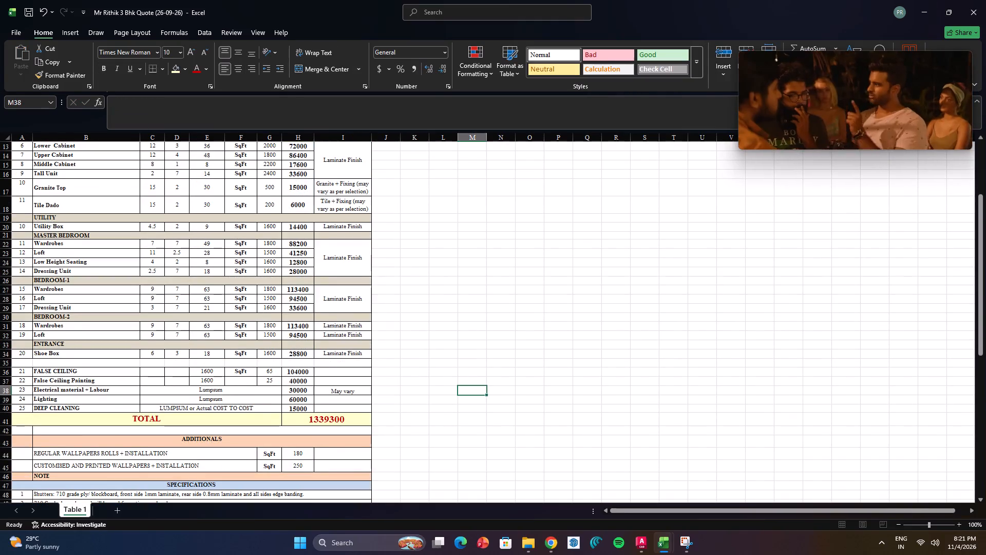
Set the Loft height to 3 in Bedroom-2, D32, Bedroom-1, D28, and the master bedroom, D23.
{"action": "left_click", "coordinate": [185, 338]}
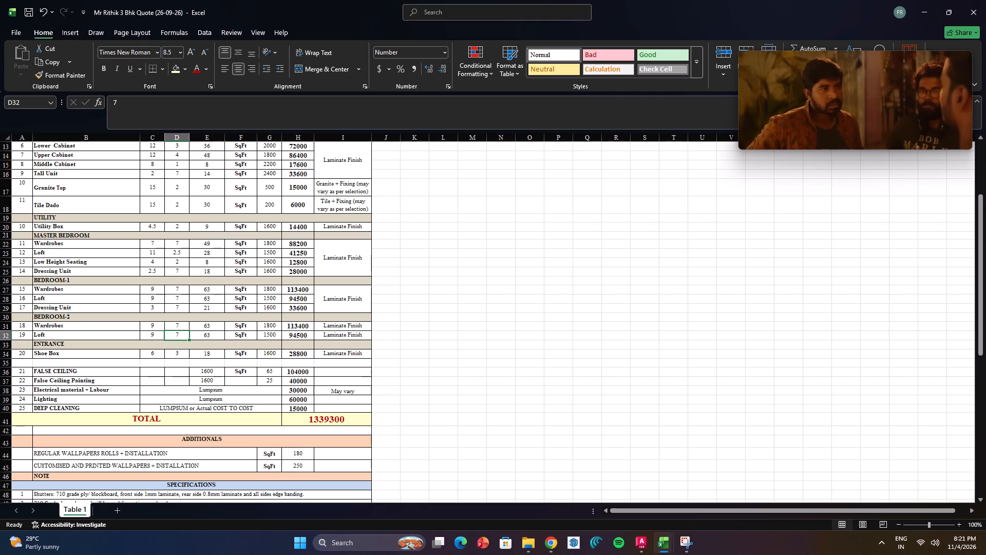
{"action": "key", "text": "3"}
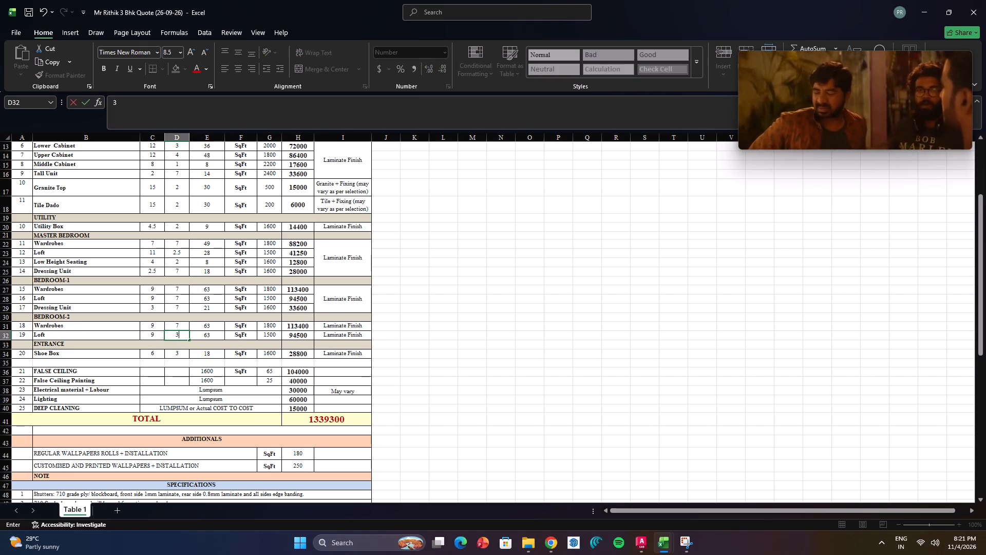
{"action": "left_click", "coordinate": [184, 296]}
{"action": "key", "text": "3"}
{"action": "left_click", "coordinate": [183, 252]}
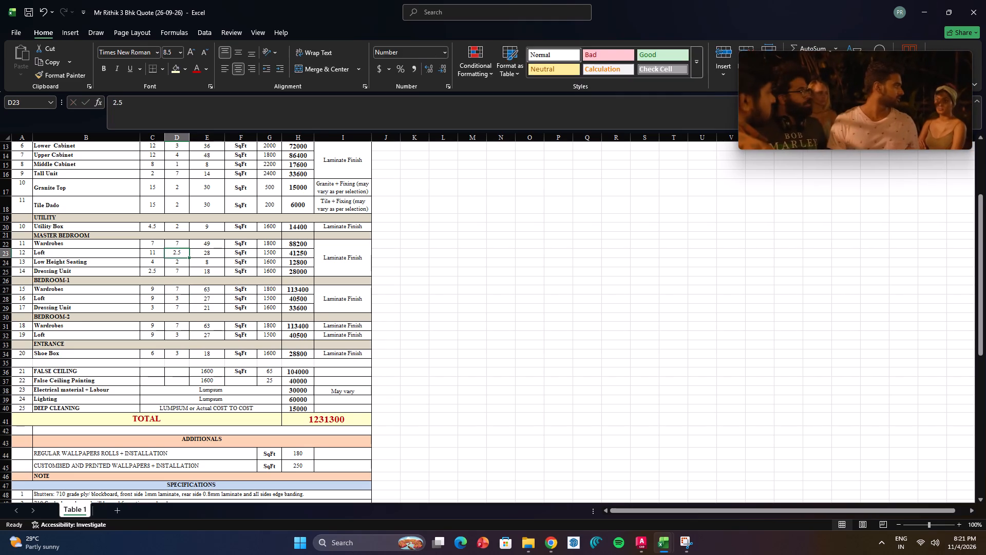
{"action": "key", "text": "3"}
{"action": "left_click", "coordinate": [478, 340]}
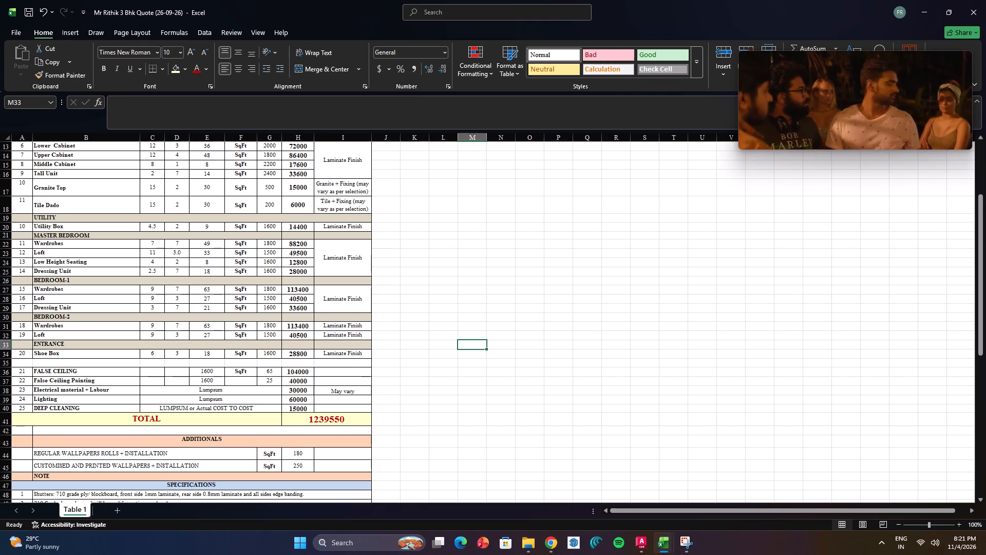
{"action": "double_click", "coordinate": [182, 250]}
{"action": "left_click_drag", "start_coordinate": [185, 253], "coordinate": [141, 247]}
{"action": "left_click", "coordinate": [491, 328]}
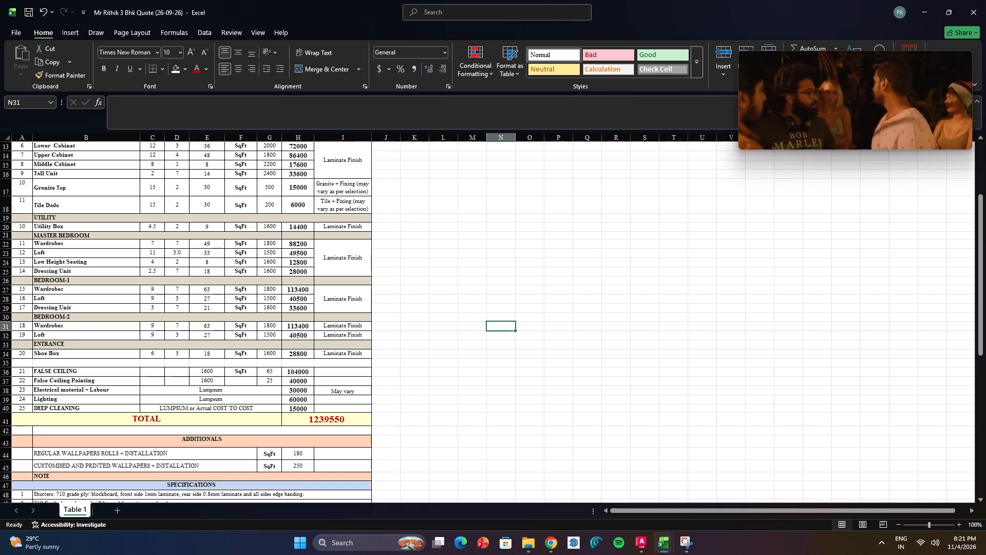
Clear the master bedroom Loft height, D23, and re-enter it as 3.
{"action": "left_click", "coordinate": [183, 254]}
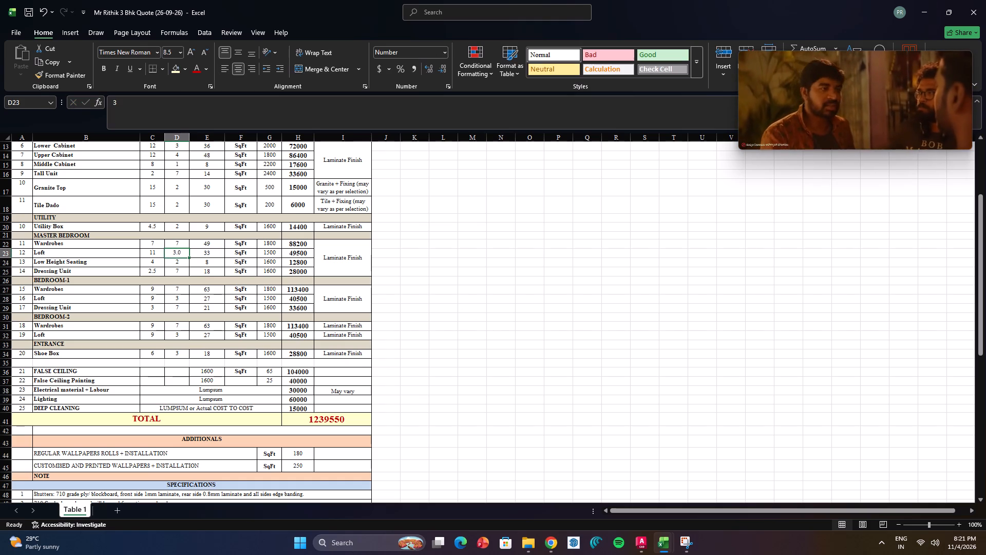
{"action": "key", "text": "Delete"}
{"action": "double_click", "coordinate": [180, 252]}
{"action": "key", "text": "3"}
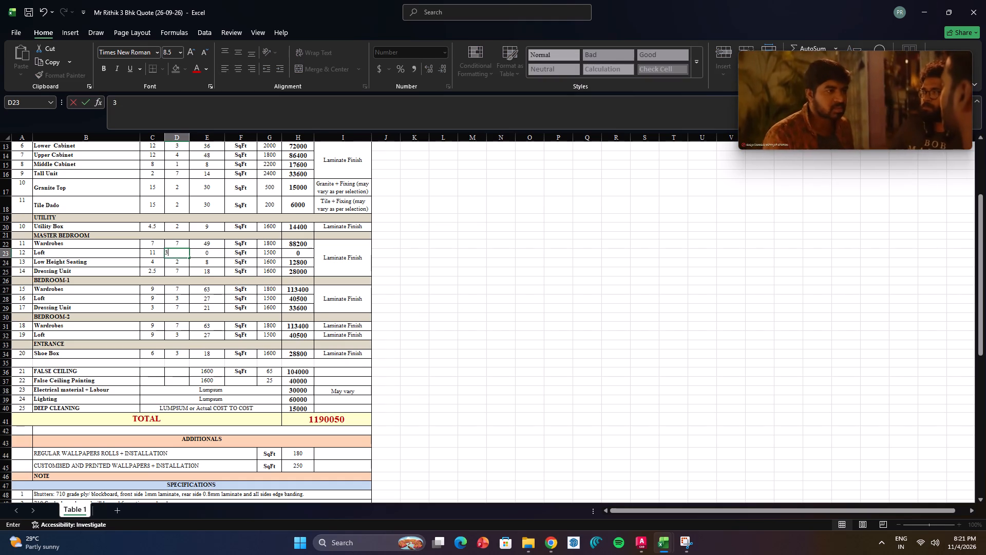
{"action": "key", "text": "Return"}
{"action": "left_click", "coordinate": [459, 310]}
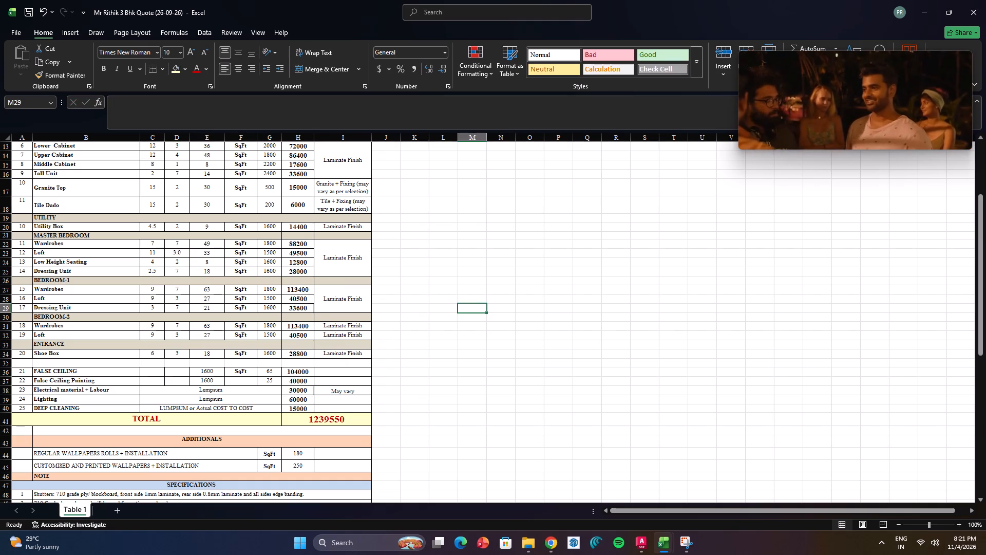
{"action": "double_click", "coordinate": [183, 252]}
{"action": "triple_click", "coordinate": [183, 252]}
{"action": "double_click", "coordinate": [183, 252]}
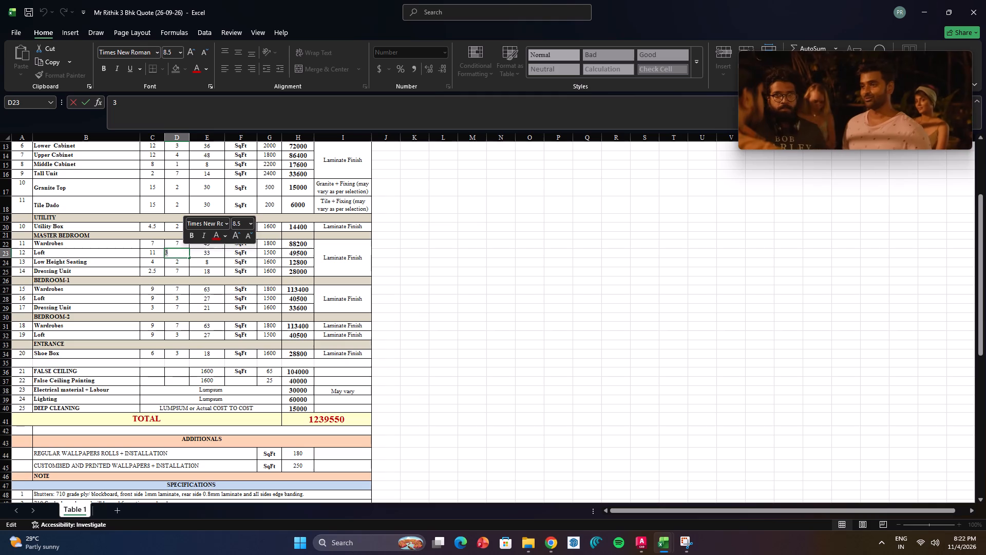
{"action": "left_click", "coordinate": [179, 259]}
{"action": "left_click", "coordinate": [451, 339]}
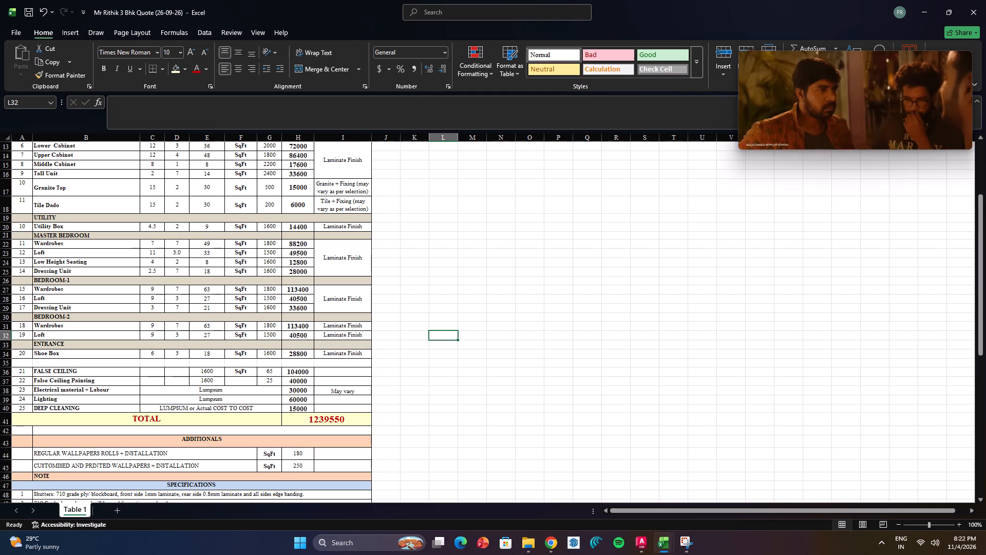
Copy the Bedroom-1 Loft height cell, D28, into the master bedroom Loft height, D23.
{"action": "double_click", "coordinate": [182, 299]}
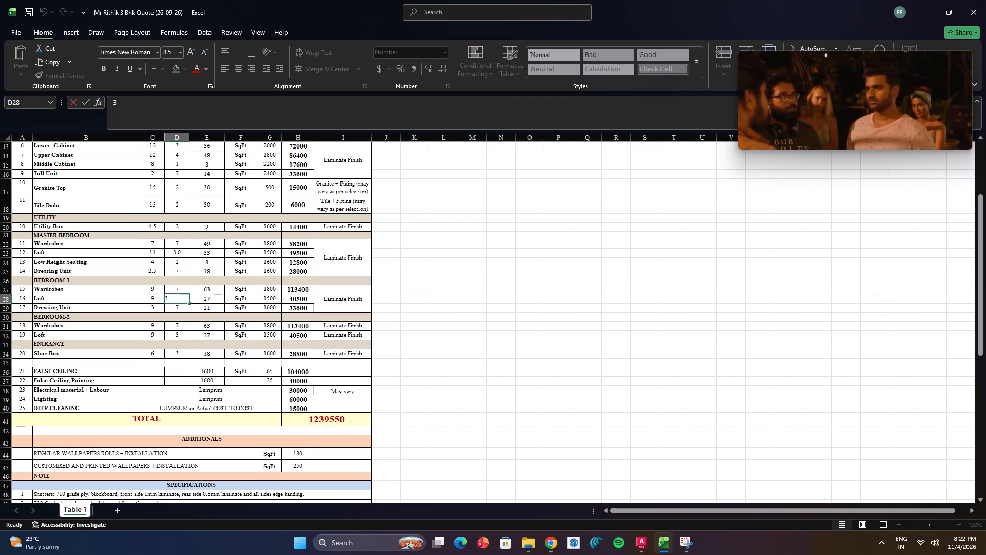
{"action": "key", "text": "Escape"}
{"action": "key", "text": "ctrl+c"}
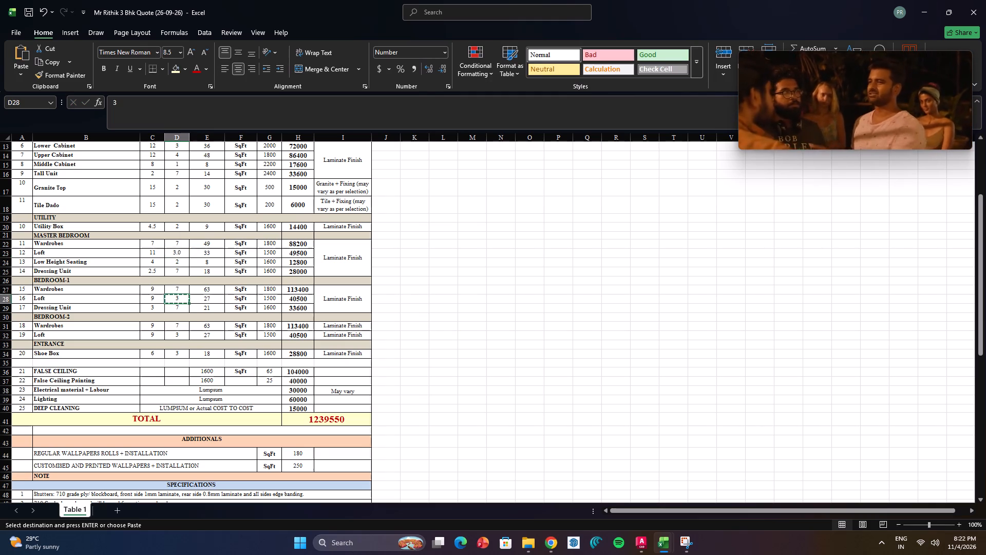
{"action": "left_click", "coordinate": [180, 253]}
{"action": "key", "text": "ctrl+v"}
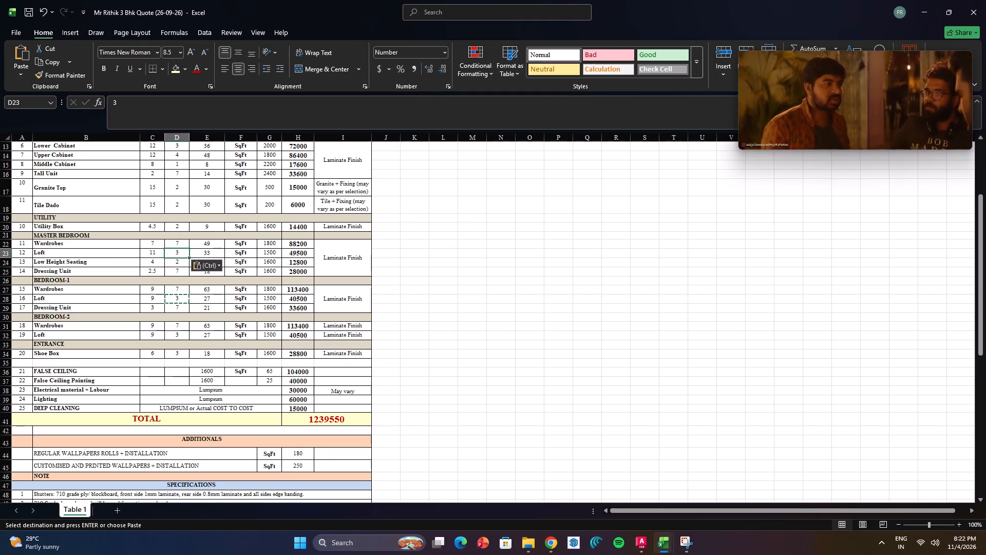
{"action": "left_click", "coordinate": [472, 322]}
{"action": "left_click", "coordinate": [418, 414]}
{"action": "left_click", "coordinate": [418, 414]}
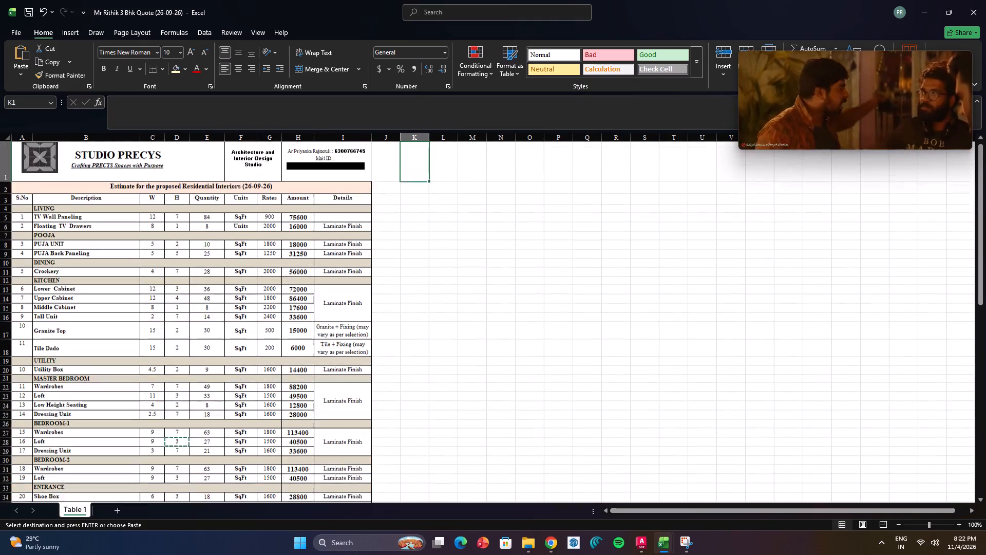
{"action": "scroll", "coordinate": [348, 364], "scroll_direction": "down", "scroll_amount": 4}
{"action": "key", "text": "Escape"}
{"action": "left_click", "coordinate": [461, 381]}
Examine which amount cells the TOTAL row's SUM formula covers.
{"action": "scroll", "coordinate": [393, 328], "scroll_direction": "down", "scroll_amount": 4}
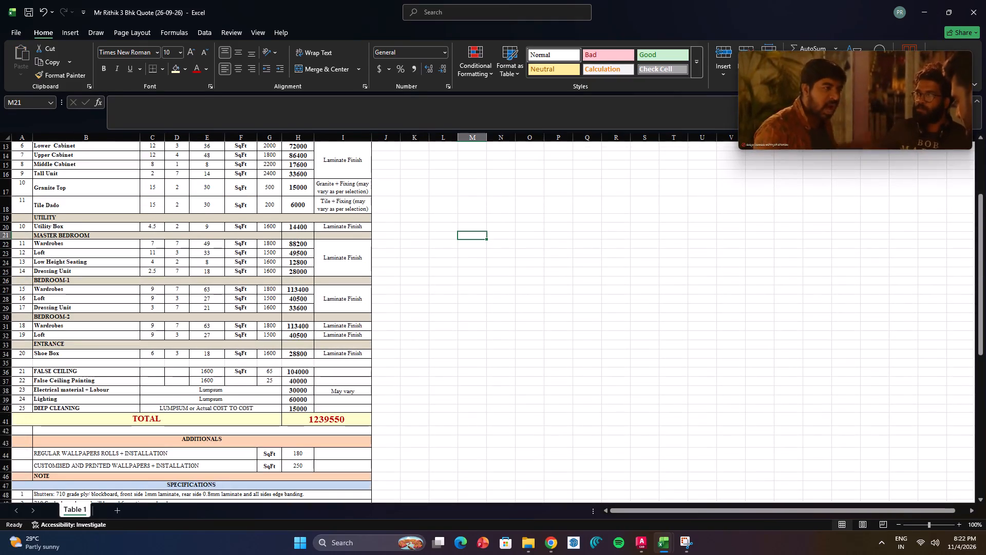
{"action": "double_click", "coordinate": [349, 422]}
{"action": "scroll", "coordinate": [347, 417], "scroll_direction": "up", "scroll_amount": 2}
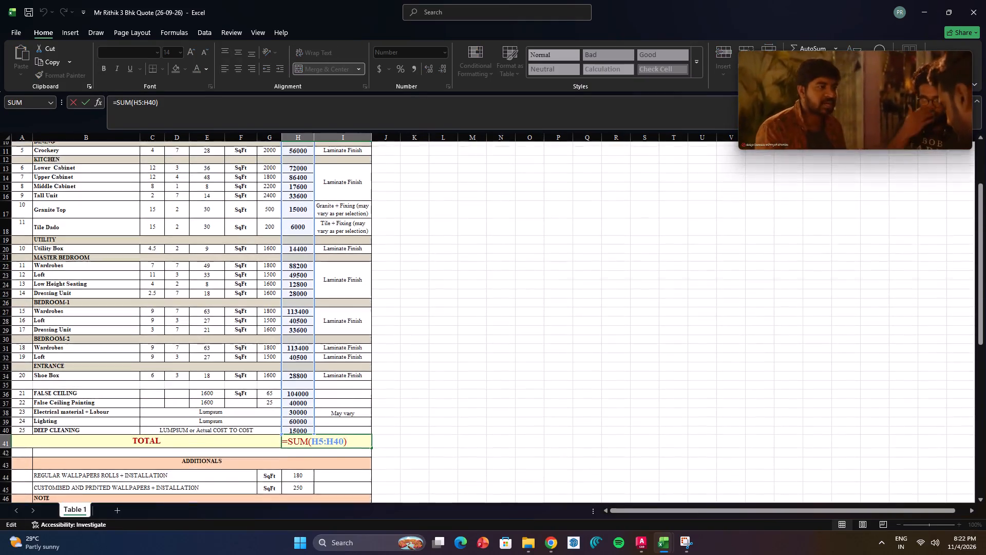
{"action": "scroll", "coordinate": [348, 412], "scroll_direction": "up", "scroll_amount": 2}
{"action": "scroll", "coordinate": [349, 410], "scroll_direction": "down", "scroll_amount": 1}
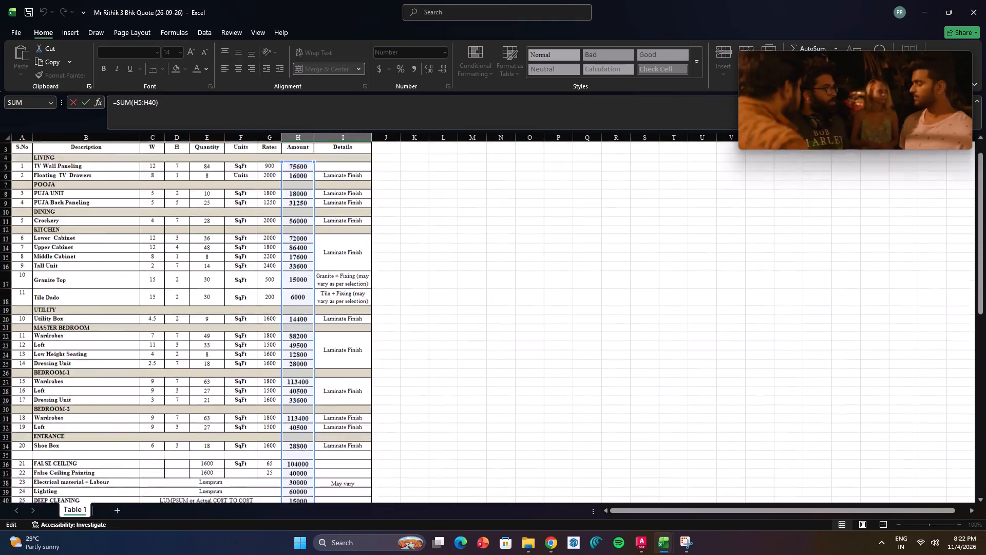
{"action": "scroll", "coordinate": [349, 410], "scroll_direction": "down", "scroll_amount": 2}
{"action": "left_click", "coordinate": [461, 429]}
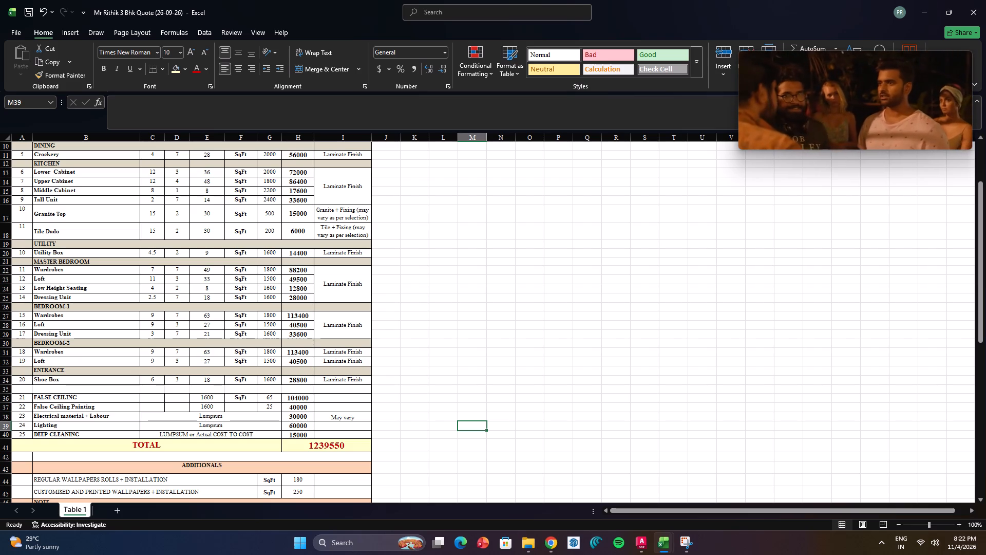
Set the rate to 1800 for the master bedroom Low Height Seating, G24, and the Bedroom-2 Loft, G32.
{"action": "left_click", "coordinate": [277, 288]}
{"action": "type", "text": "1800"}
{"action": "key", "text": "Return"}
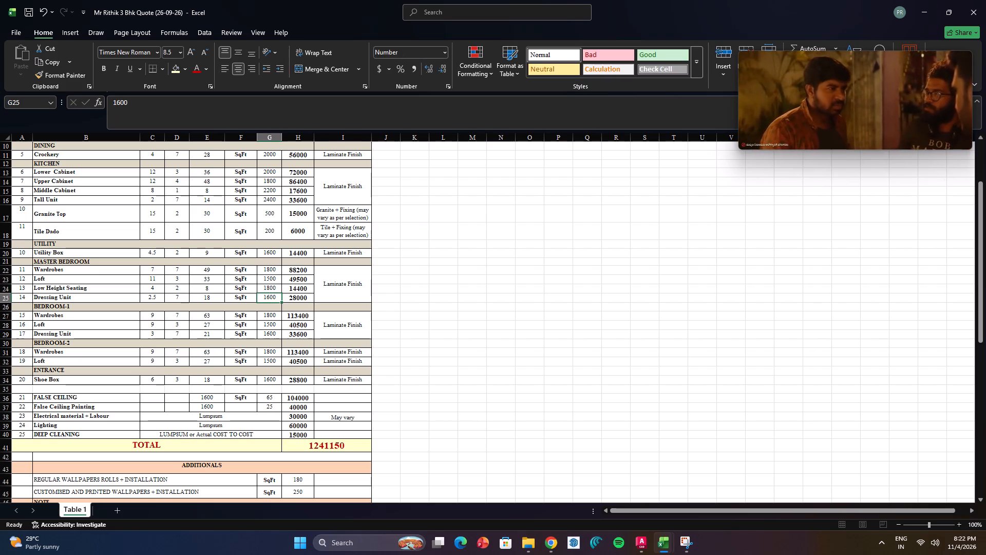
{"action": "left_click", "coordinate": [497, 380]}
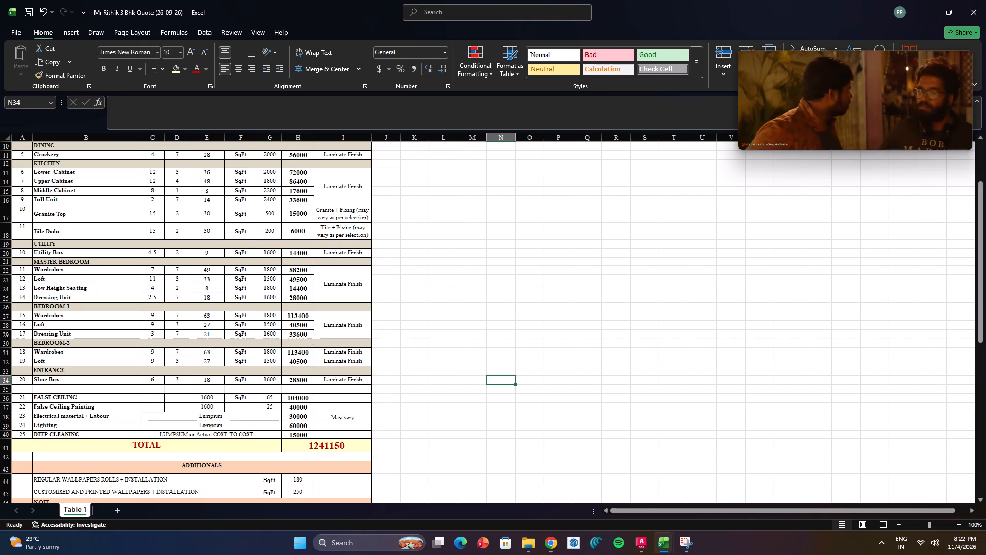
{"action": "left_click", "coordinate": [279, 360]}
{"action": "type", "text": "1800"}
{"action": "key", "text": "Return"}
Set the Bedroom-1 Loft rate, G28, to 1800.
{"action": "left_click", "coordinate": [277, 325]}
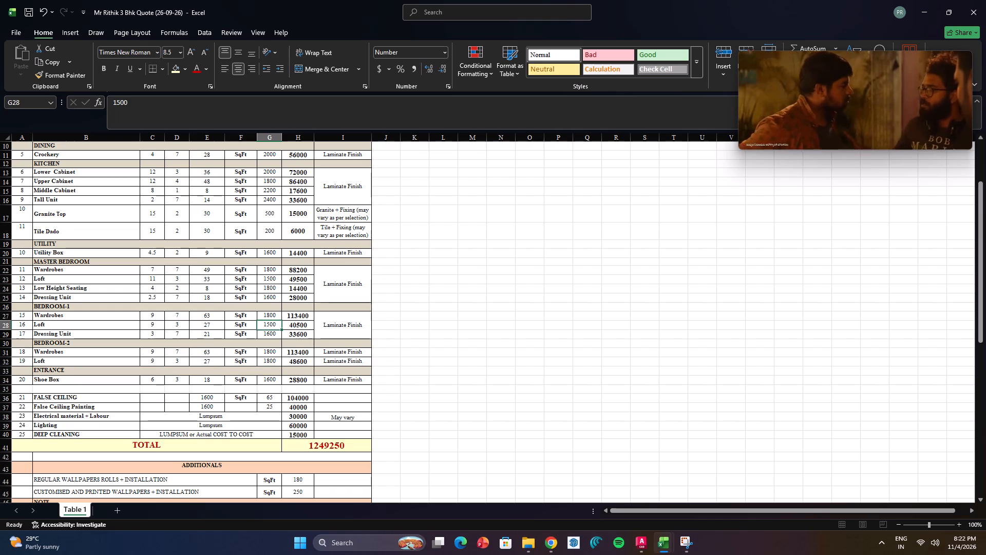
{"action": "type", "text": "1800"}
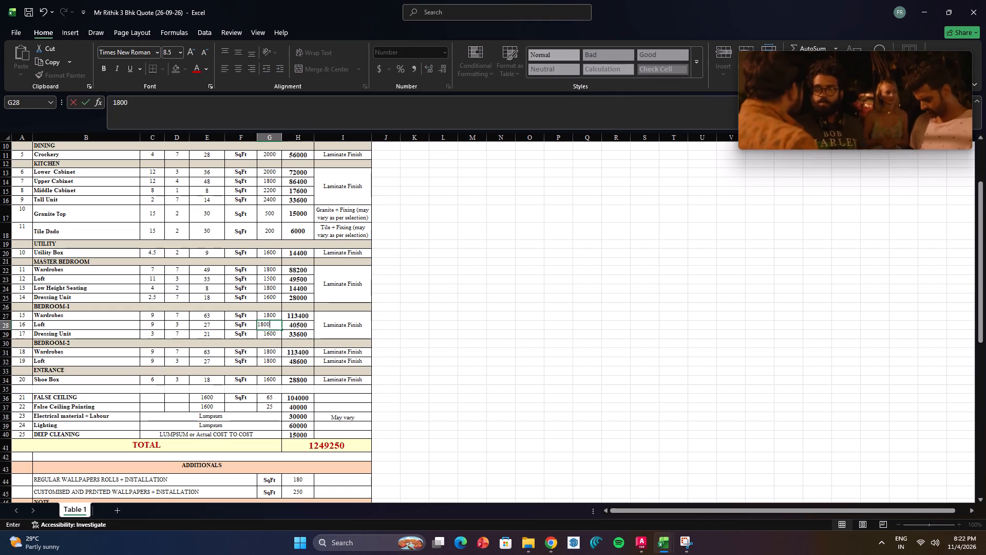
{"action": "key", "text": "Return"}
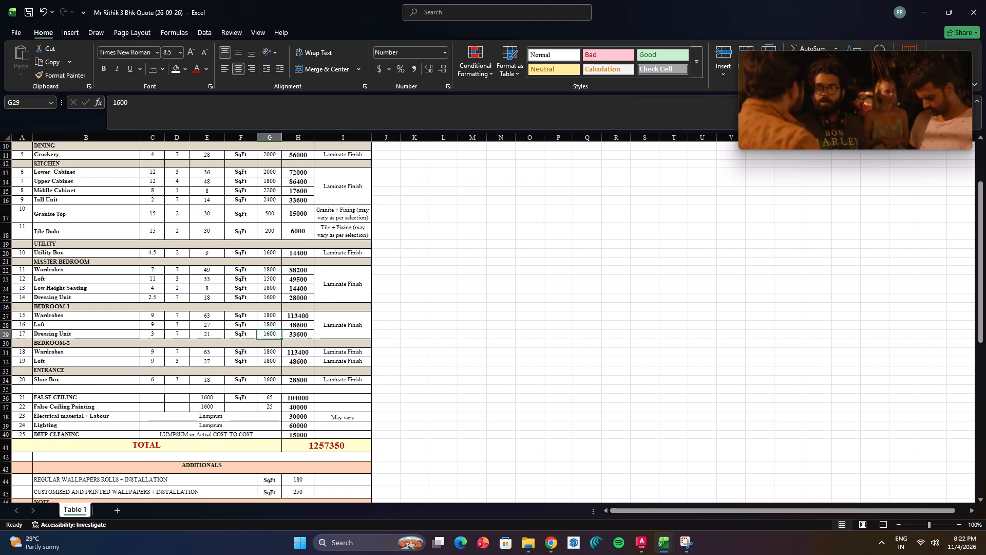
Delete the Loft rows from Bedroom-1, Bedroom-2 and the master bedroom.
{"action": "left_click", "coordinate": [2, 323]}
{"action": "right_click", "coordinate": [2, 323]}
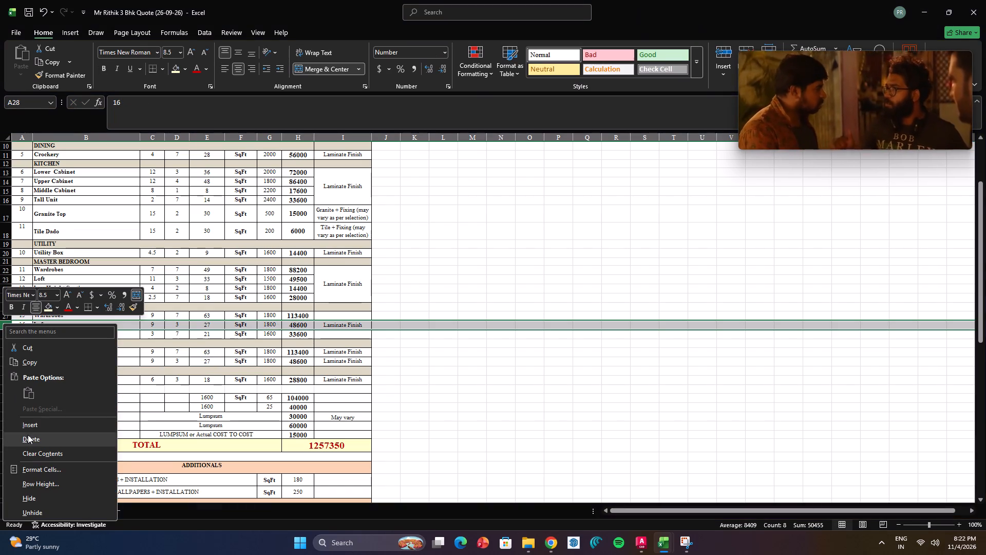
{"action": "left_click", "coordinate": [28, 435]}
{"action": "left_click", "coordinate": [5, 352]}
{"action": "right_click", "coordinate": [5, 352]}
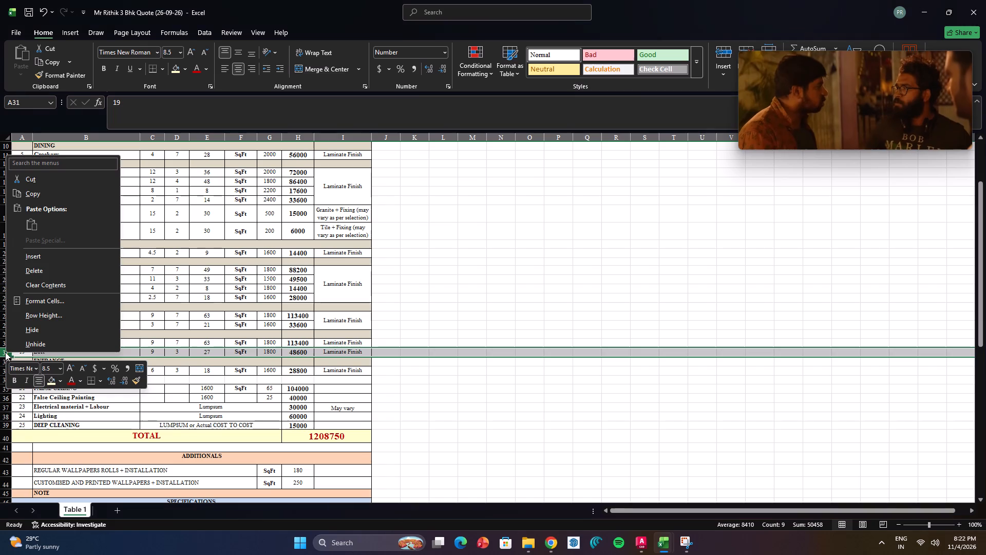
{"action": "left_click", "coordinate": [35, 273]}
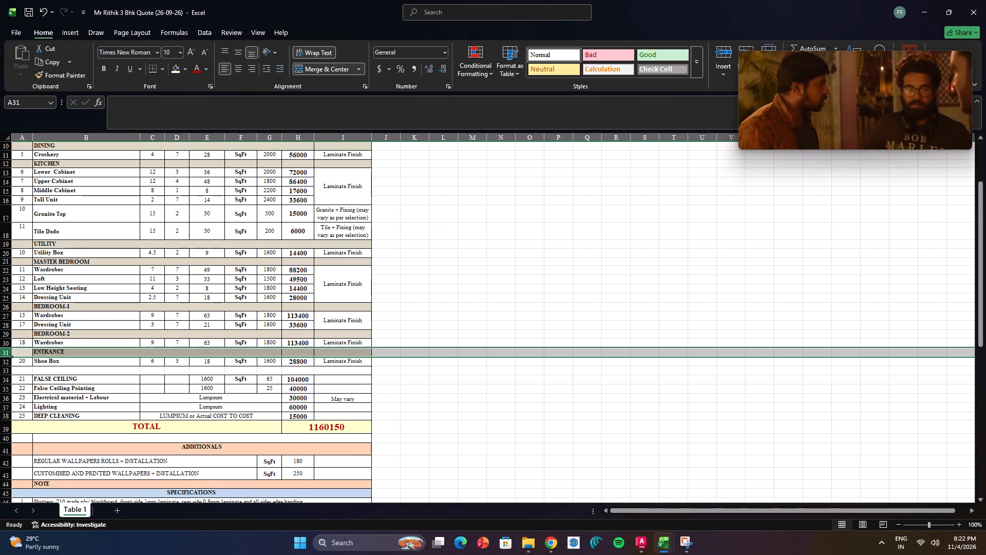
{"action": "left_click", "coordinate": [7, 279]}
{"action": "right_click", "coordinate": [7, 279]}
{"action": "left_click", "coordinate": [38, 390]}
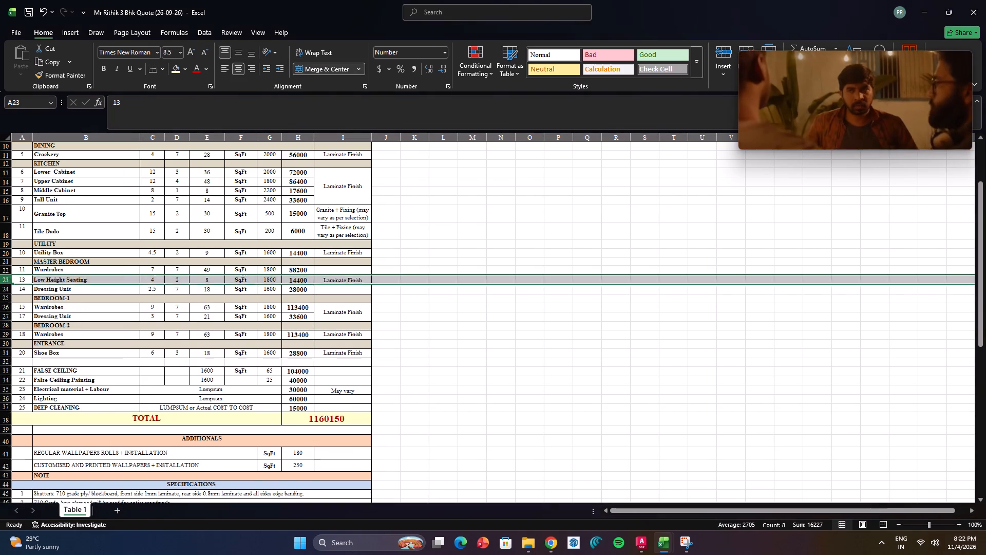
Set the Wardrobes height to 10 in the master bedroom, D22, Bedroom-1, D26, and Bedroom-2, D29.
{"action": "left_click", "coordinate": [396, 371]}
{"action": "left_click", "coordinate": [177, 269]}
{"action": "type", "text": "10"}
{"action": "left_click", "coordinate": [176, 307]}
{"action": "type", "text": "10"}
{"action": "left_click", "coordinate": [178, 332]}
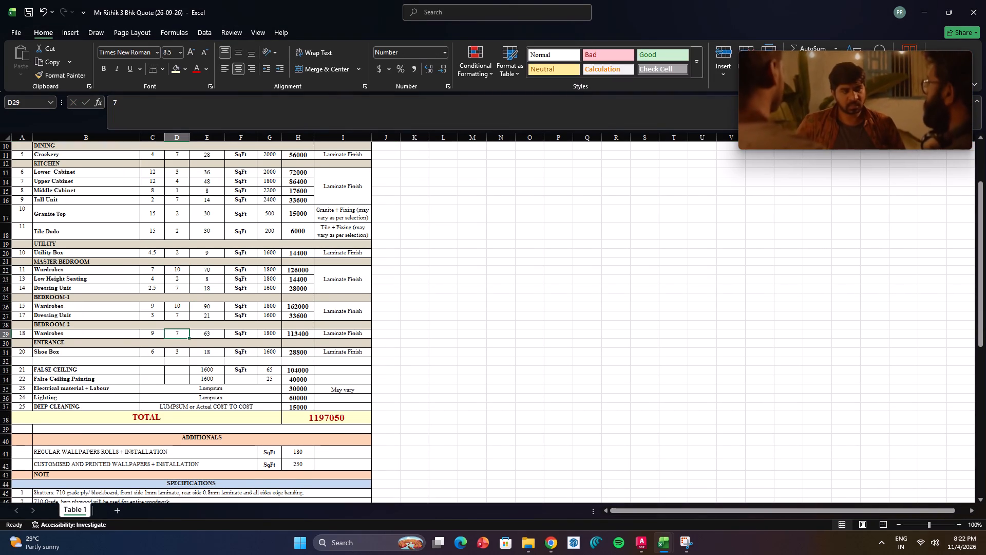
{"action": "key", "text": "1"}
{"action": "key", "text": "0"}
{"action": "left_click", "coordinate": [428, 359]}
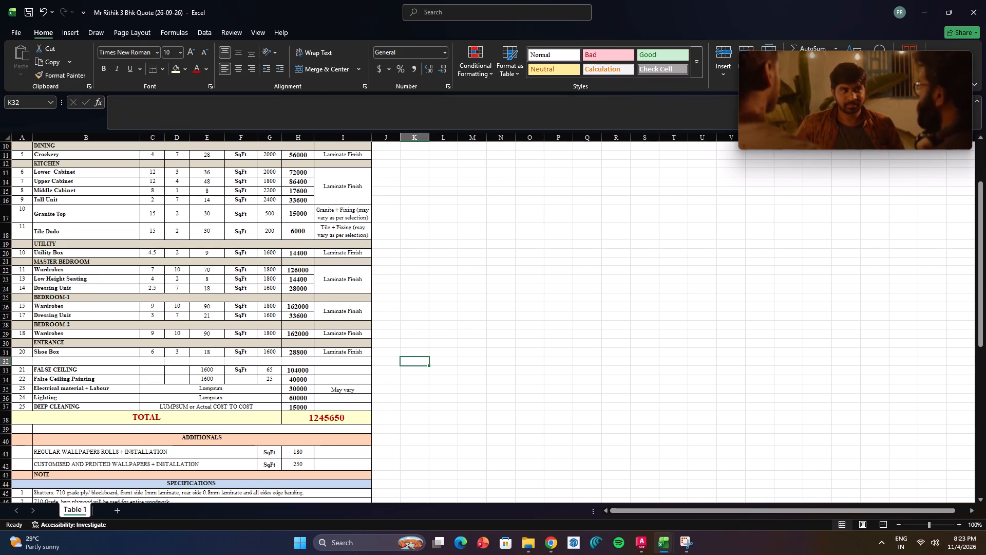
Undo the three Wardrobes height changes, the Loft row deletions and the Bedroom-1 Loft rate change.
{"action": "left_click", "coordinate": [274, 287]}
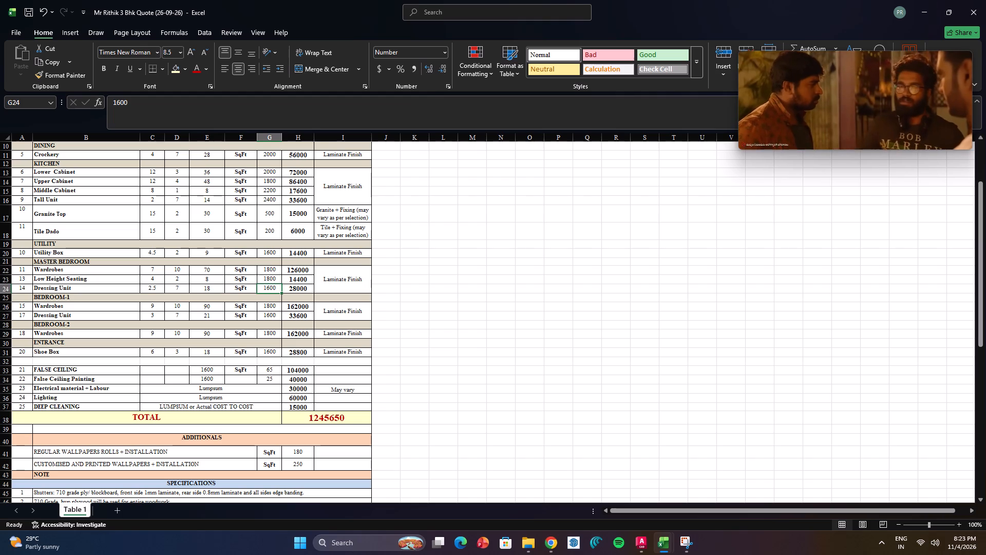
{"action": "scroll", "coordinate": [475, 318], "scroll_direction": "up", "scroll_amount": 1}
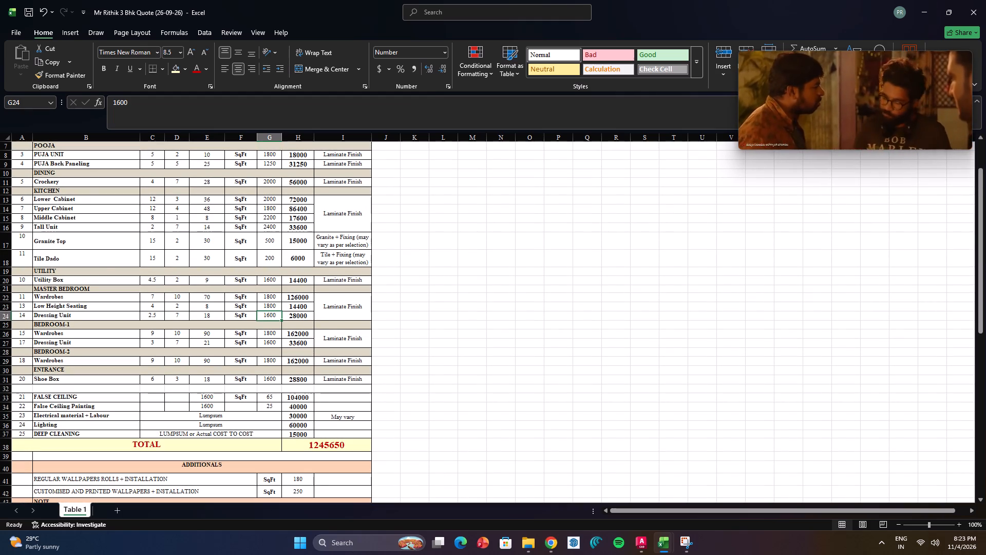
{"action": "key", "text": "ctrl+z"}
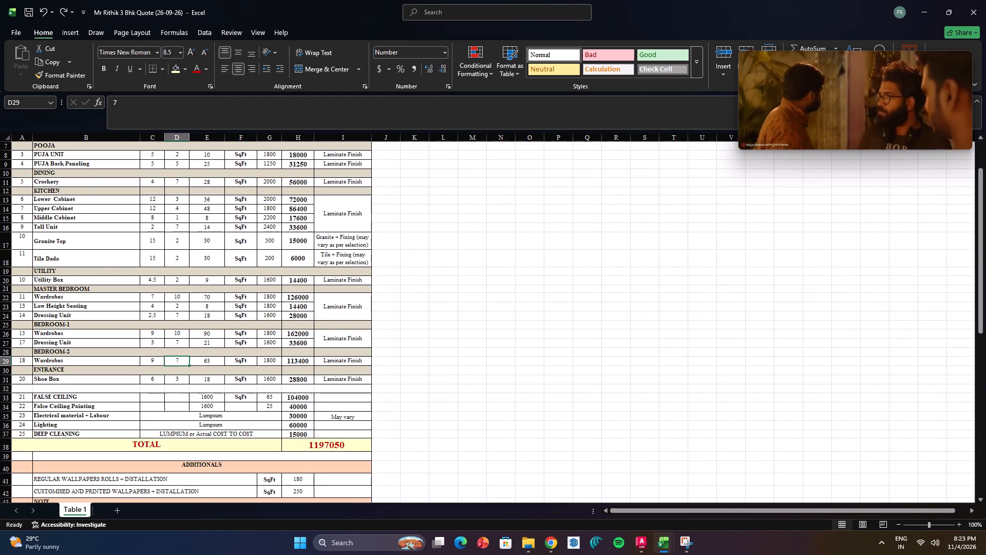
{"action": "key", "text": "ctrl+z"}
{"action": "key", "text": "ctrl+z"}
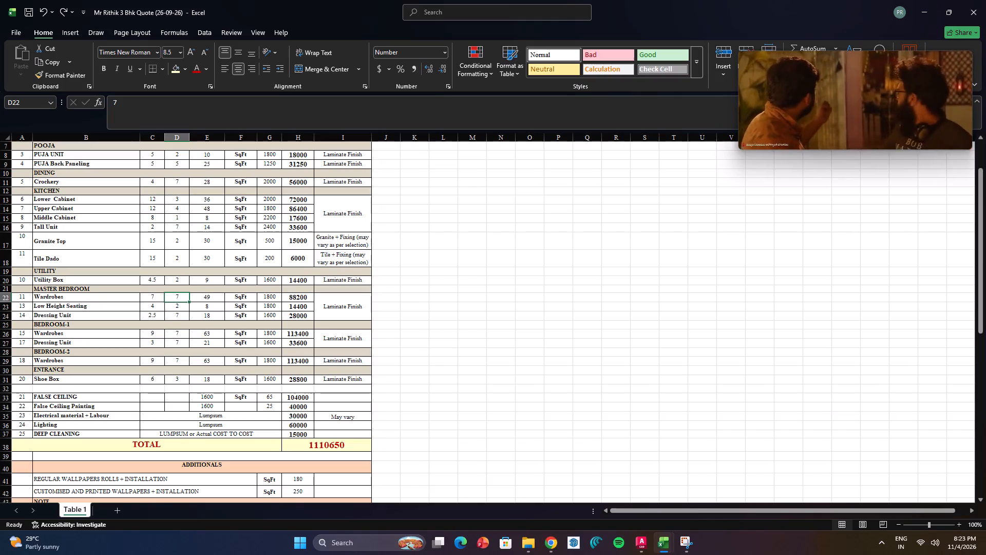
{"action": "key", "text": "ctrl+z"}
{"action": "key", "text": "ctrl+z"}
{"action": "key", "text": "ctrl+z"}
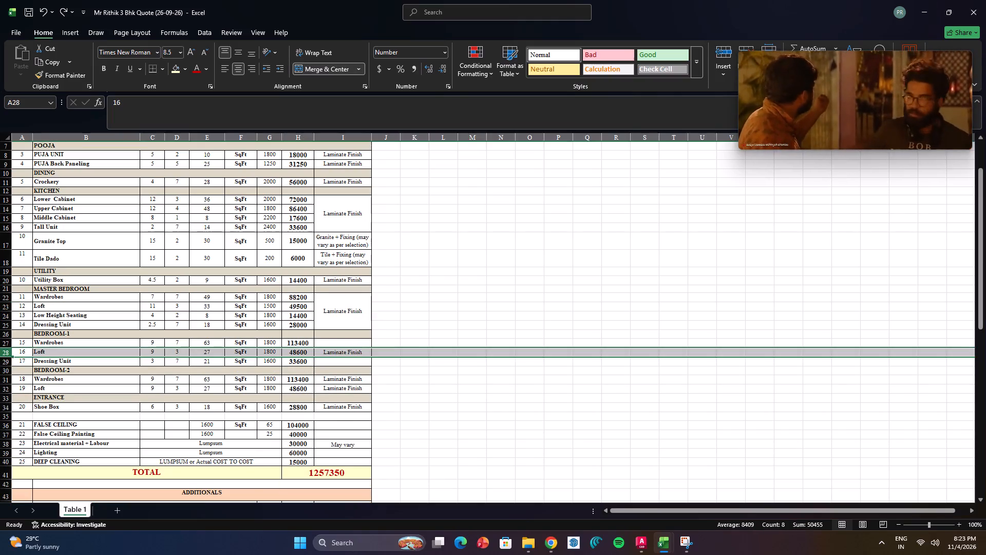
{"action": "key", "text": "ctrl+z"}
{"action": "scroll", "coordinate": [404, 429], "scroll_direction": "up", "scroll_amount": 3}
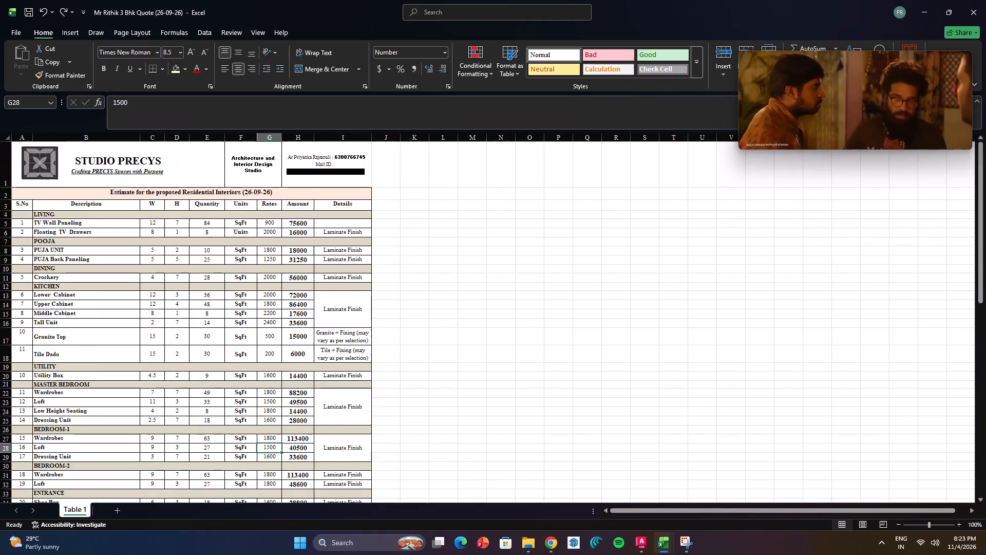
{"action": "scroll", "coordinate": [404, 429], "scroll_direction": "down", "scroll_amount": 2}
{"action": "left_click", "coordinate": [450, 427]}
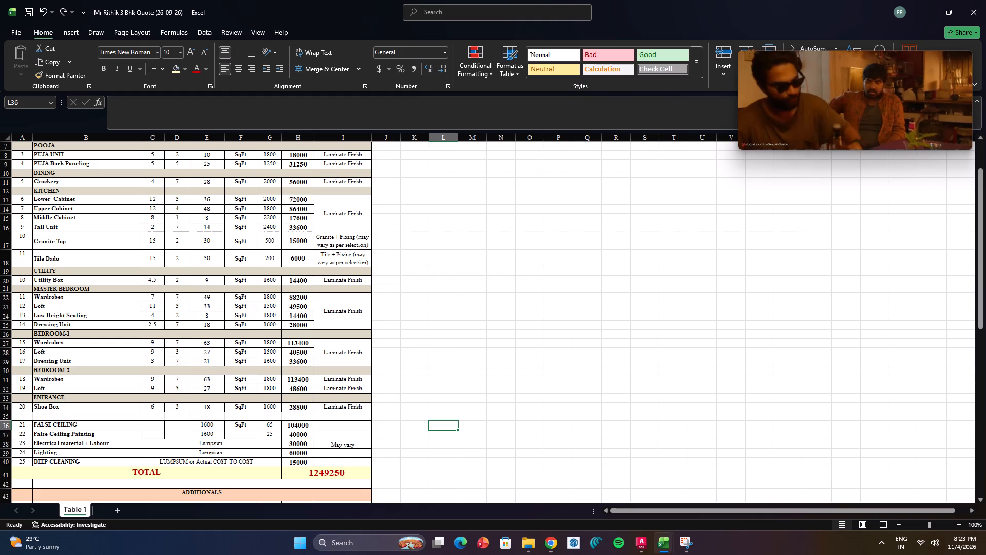
Set the Bedroom-1 Wardrobes height, D27, to 10.
{"action": "left_click", "coordinate": [176, 343]}
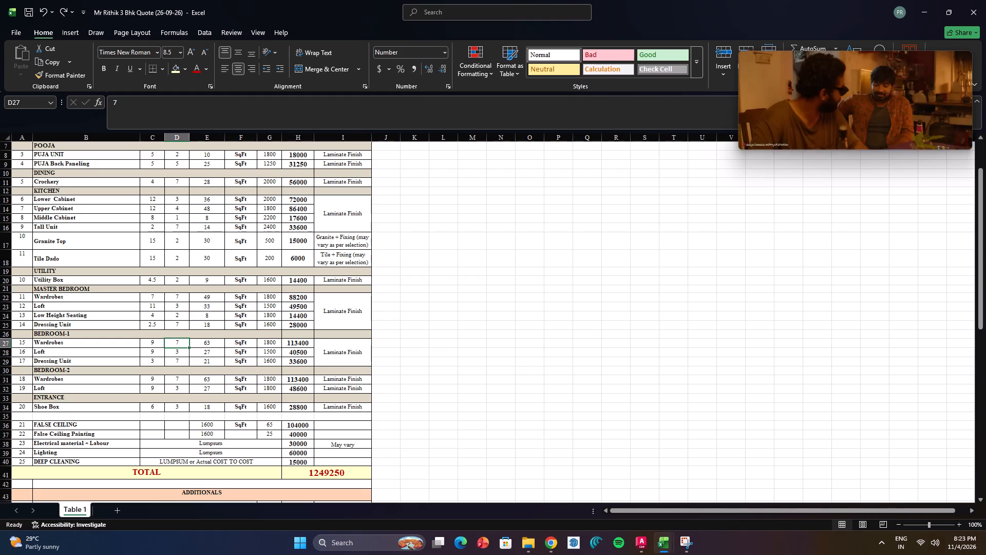
{"action": "key", "text": "3"}
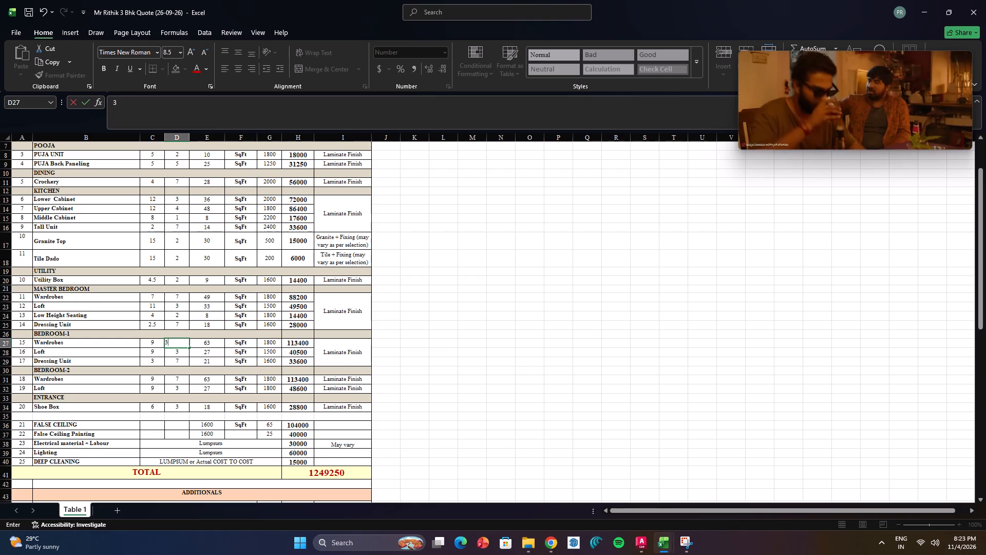
{"action": "left_click_drag", "start_coordinate": [181, 343], "coordinate": [147, 340]}
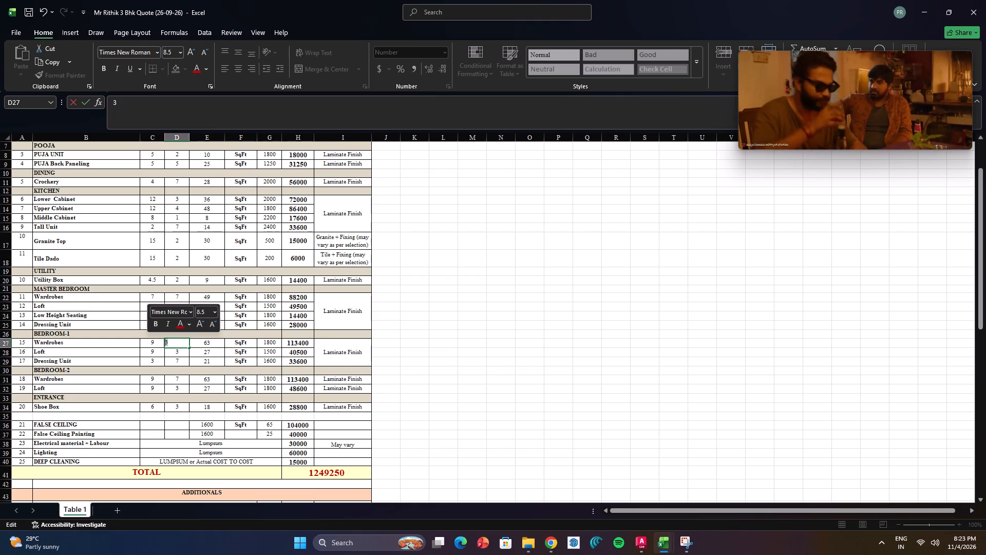
{"action": "type", "text": "10"}
{"action": "key", "text": "Return"}
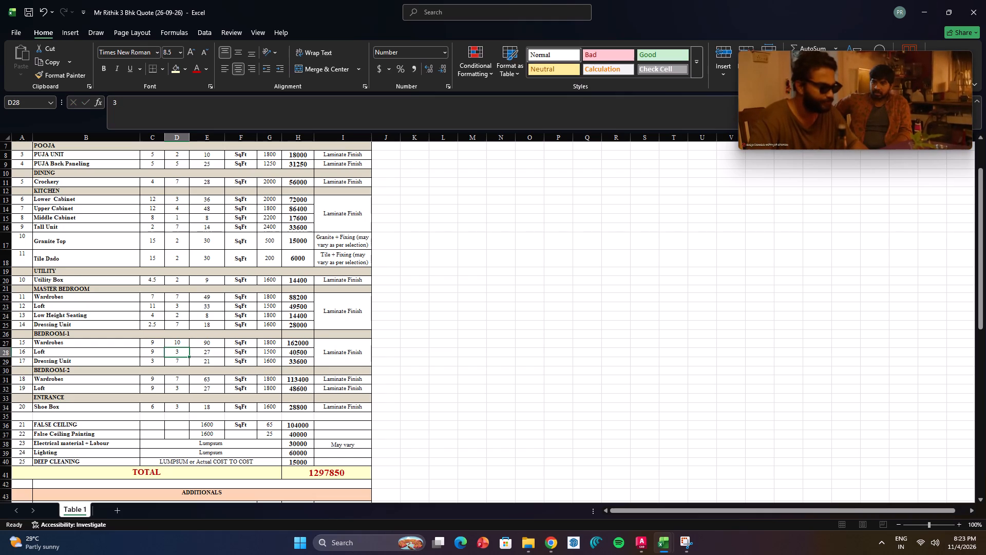
Set the Bedroom-2 Wardrobes height, D31, to 10.
{"action": "left_click", "coordinate": [177, 377]}
{"action": "type", "text": "10"}
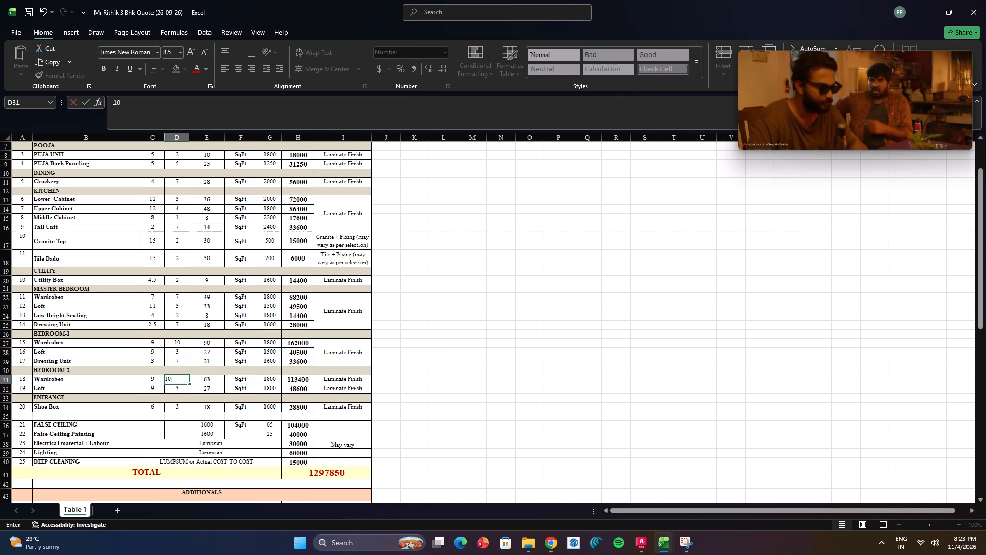
{"action": "left_click", "coordinate": [462, 410]}
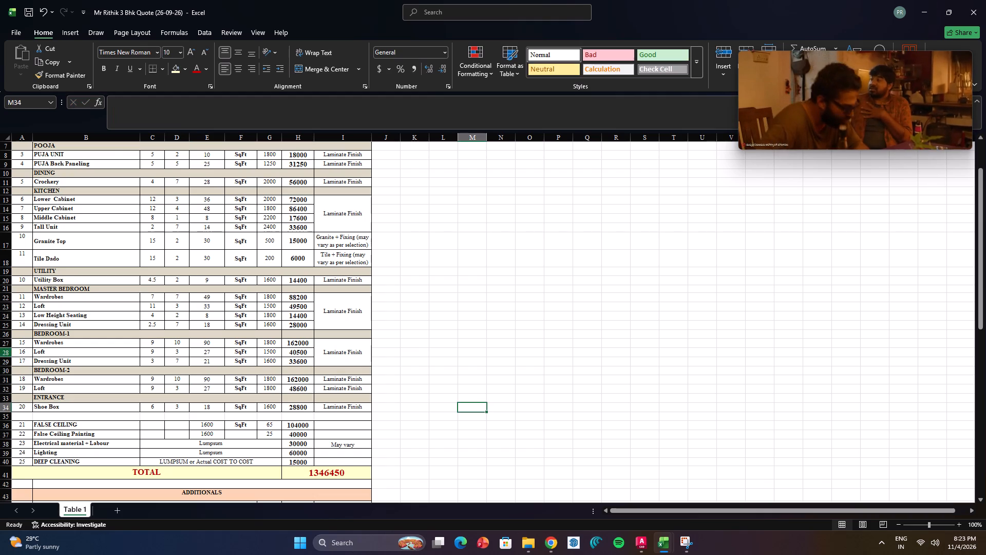
Delete the Loft rows from Bedroom-1 and Bedroom-2, keeping the master bedroom's Loft row.
{"action": "left_click", "coordinate": [3, 351]}
{"action": "right_click", "coordinate": [3, 351]}
{"action": "left_click", "coordinate": [45, 271]}
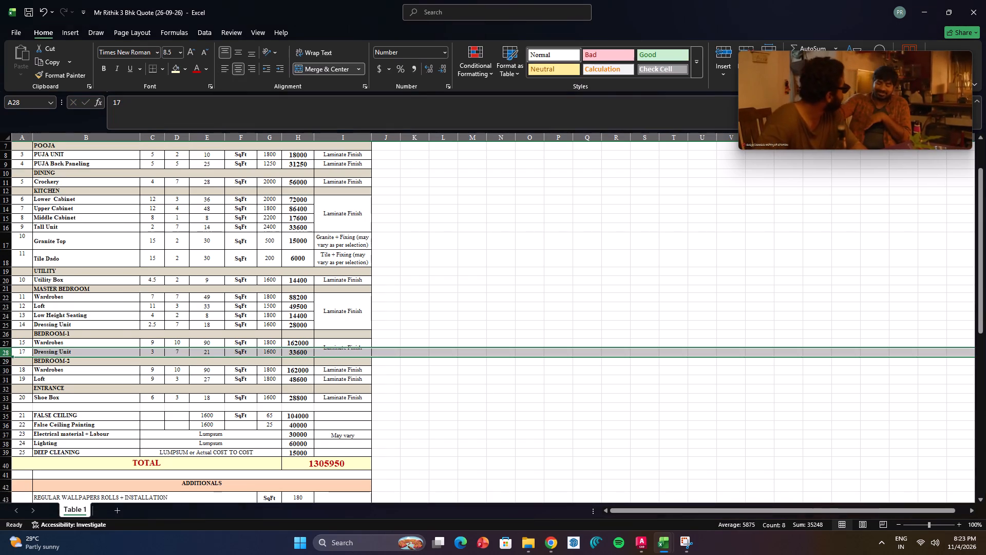
{"action": "left_click", "coordinate": [9, 380]}
{"action": "right_click", "coordinate": [9, 380]}
{"action": "left_click", "coordinate": [58, 297]}
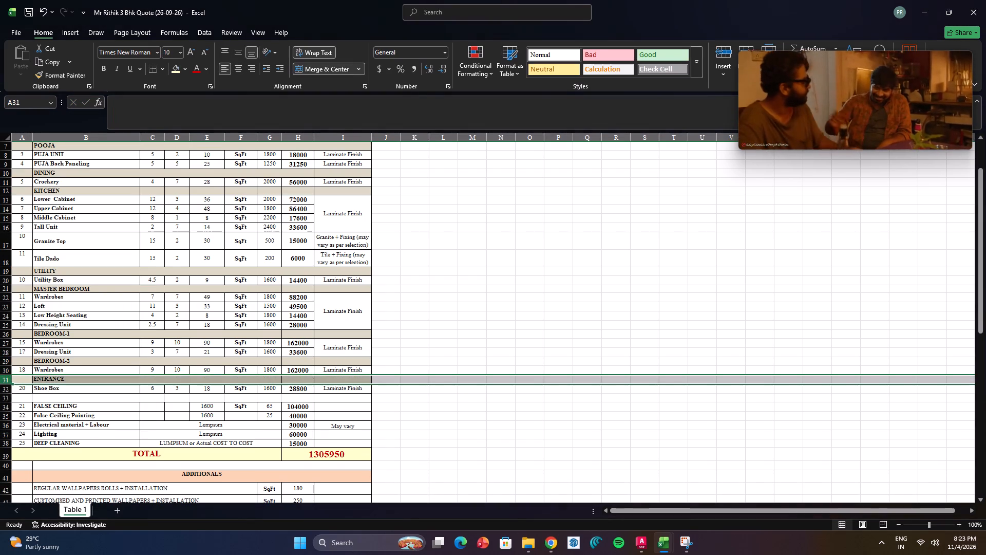
{"action": "left_click", "coordinate": [431, 394]}
Check which Amount cells the TOTAL formula sums and look over the False Ceiling rate.
{"action": "double_click", "coordinate": [347, 458]}
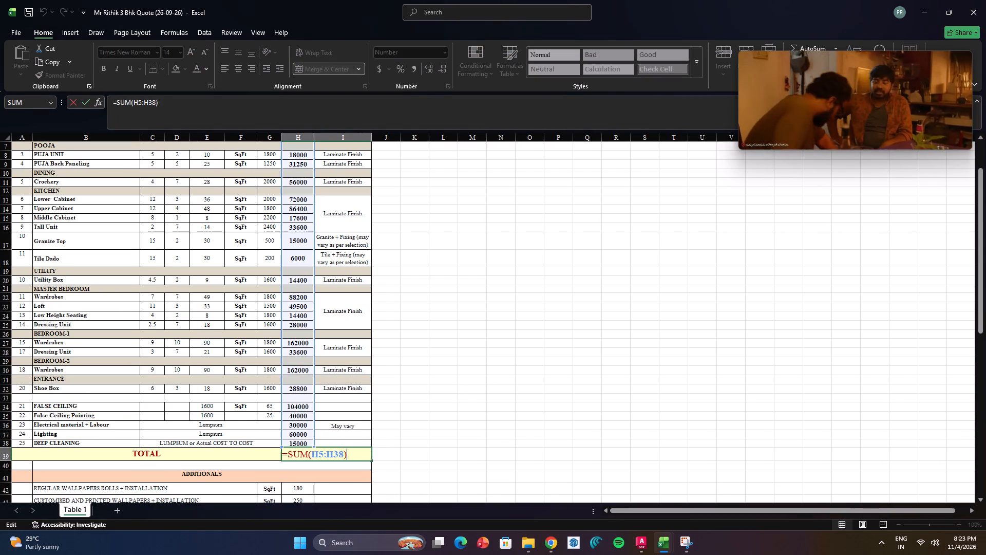
{"action": "scroll", "coordinate": [470, 455], "scroll_direction": "up", "scroll_amount": 1}
{"action": "scroll", "coordinate": [389, 415], "scroll_direction": "up", "scroll_amount": 2}
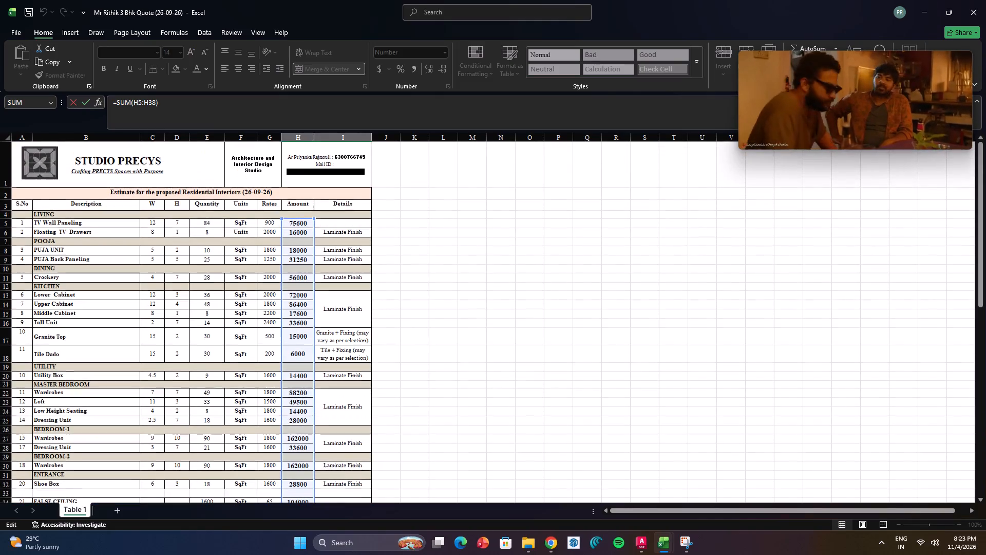
{"action": "left_click", "coordinate": [405, 408]}
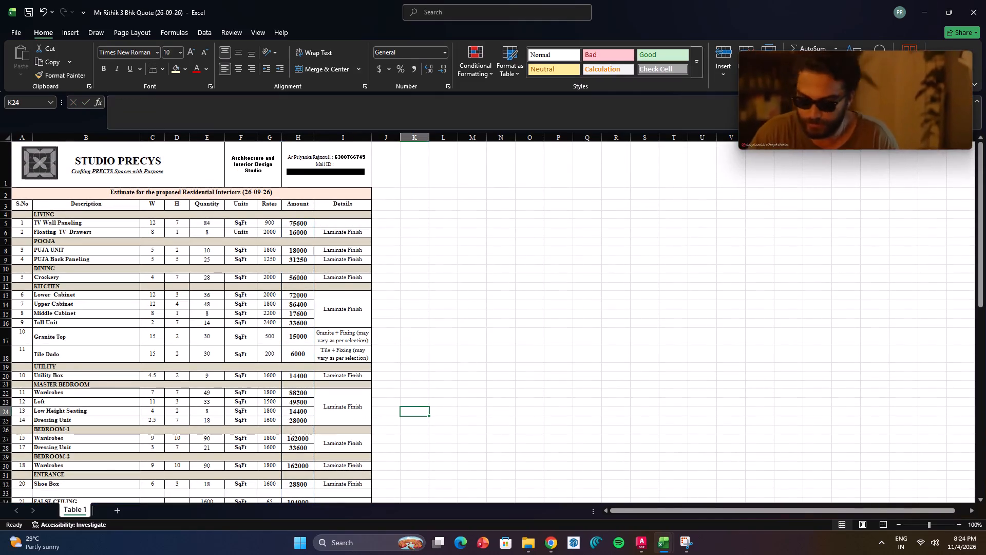
{"action": "scroll", "coordinate": [354, 336], "scroll_direction": "down", "scroll_amount": 2}
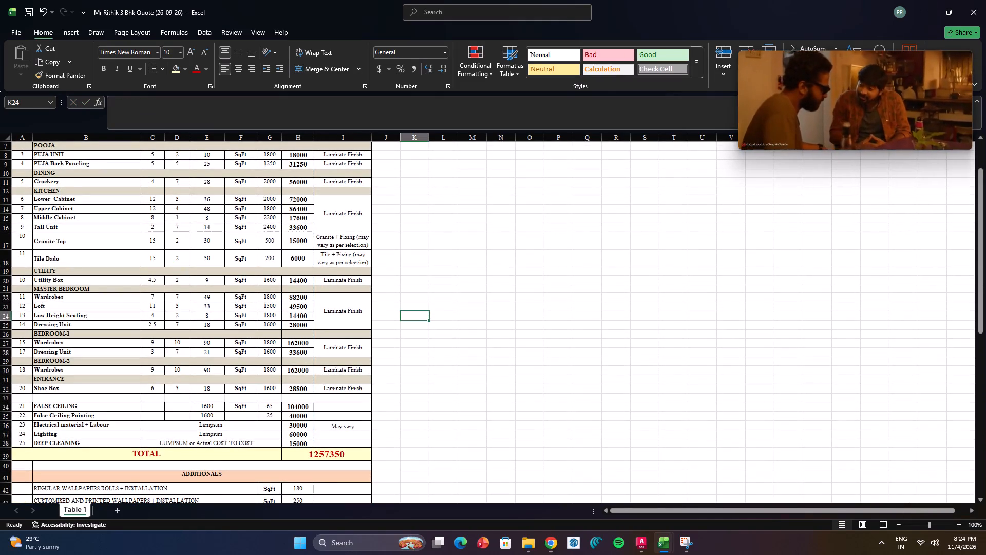
{"action": "left_click", "coordinate": [273, 407]}
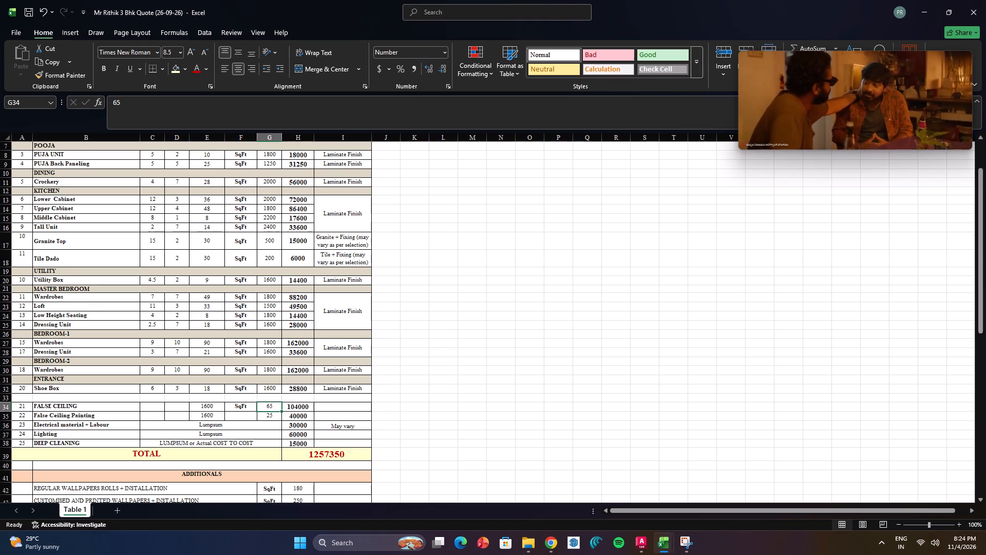
{"action": "left_click", "coordinate": [460, 420]}
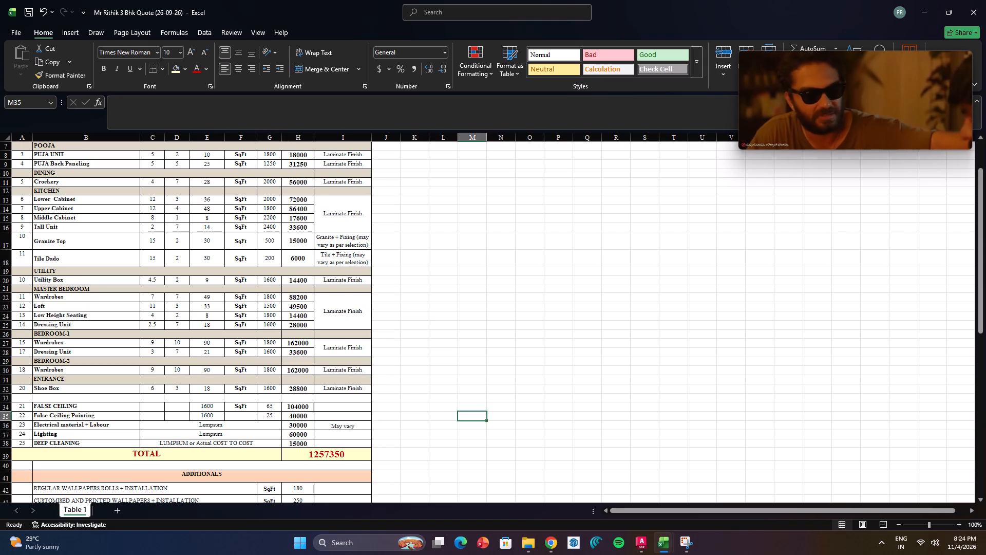
Set the False Ceiling Painting rate, G35, to 20.
{"action": "left_click", "coordinate": [267, 414]}
{"action": "type", "text": "20"}
{"action": "key", "text": "Return"}
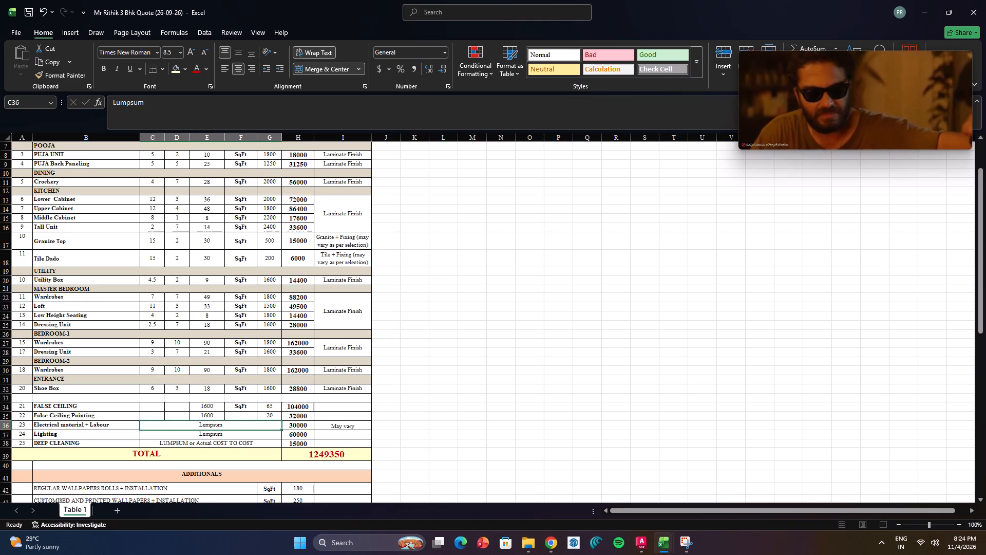
{"action": "left_click", "coordinate": [463, 400]}
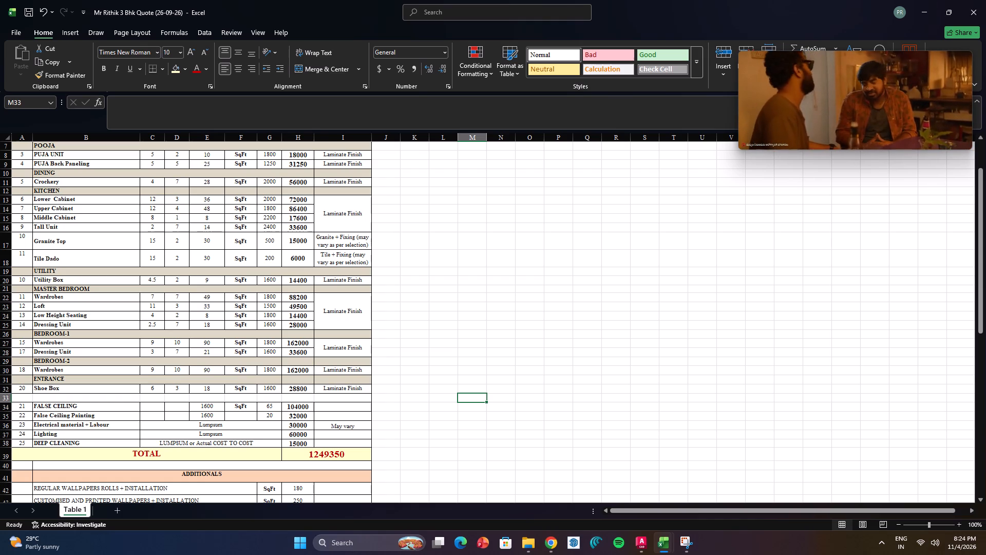
Insert a copy of the False Ceiling Painting row directly below it and shorten the copy's description to Painting.
{"action": "left_click", "coordinate": [2, 415]}
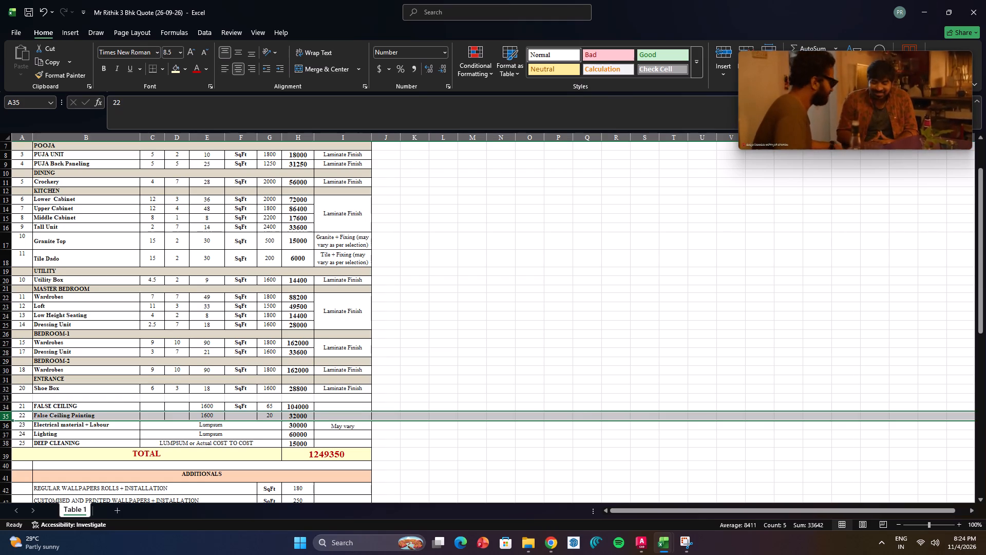
{"action": "key", "text": "ctrl+c"}
{"action": "left_click", "coordinate": [7, 427]}
{"action": "right_click", "coordinate": [7, 427]}
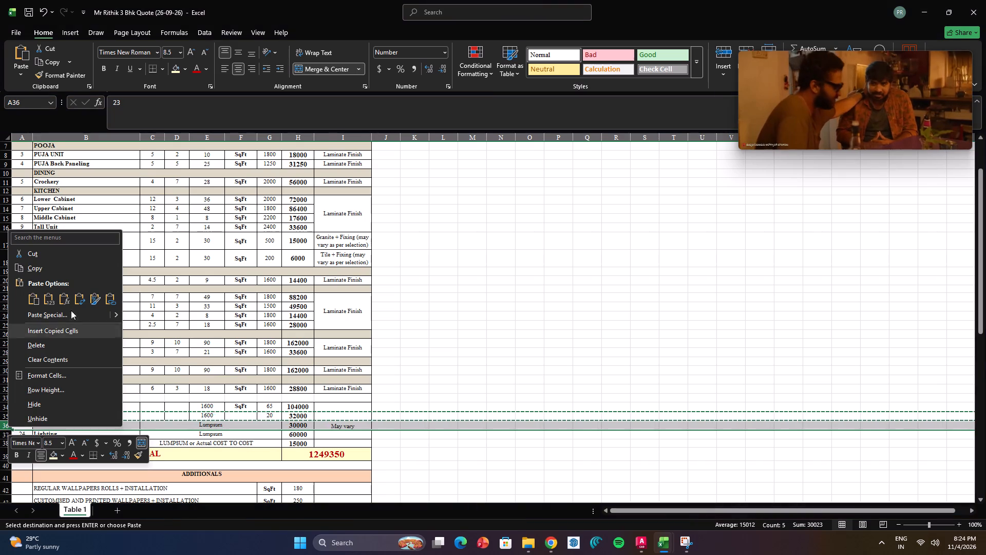
{"action": "left_click", "coordinate": [73, 336]}
{"action": "left_click", "coordinate": [525, 429]}
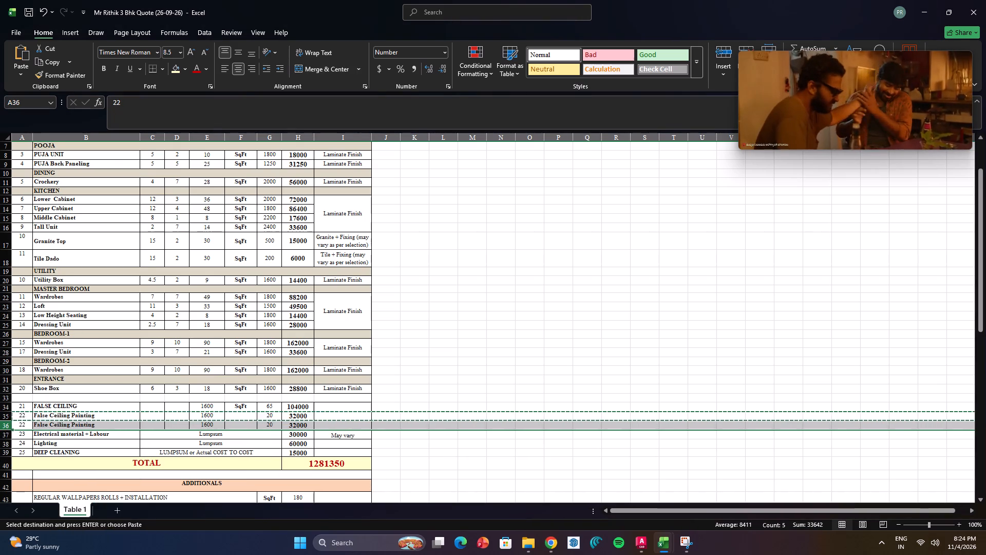
{"action": "double_click", "coordinate": [97, 427]}
{"action": "left_click_drag", "start_coordinate": [72, 425], "coordinate": [28, 426]}
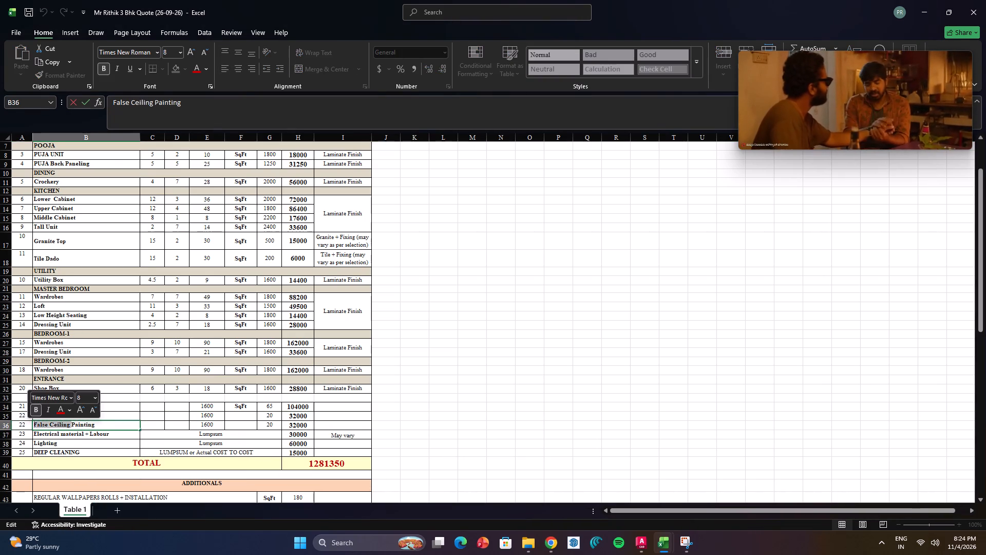
{"action": "key", "text": "Delete"}
{"action": "left_click", "coordinate": [451, 408]}
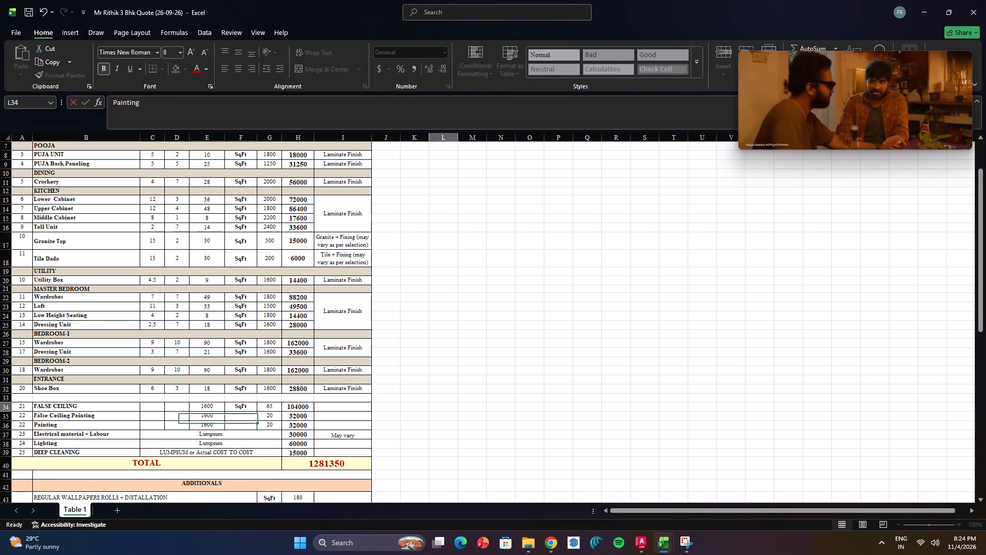
Clear the quantity and rate in the Painting row and enter 50000 as its amount in H36.
{"action": "left_click", "coordinate": [209, 427]}
{"action": "key", "text": "Delete"}
{"action": "left_click", "coordinate": [271, 425]}
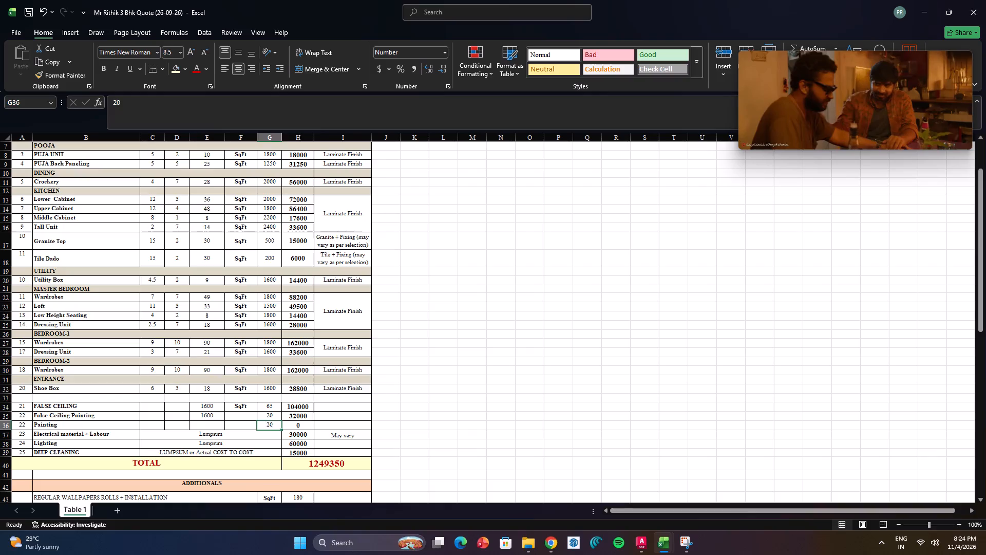
{"action": "key", "text": "Delete"}
{"action": "left_click", "coordinate": [310, 425]}
{"action": "type", "text": "50000"}
{"action": "key", "text": "Return"}
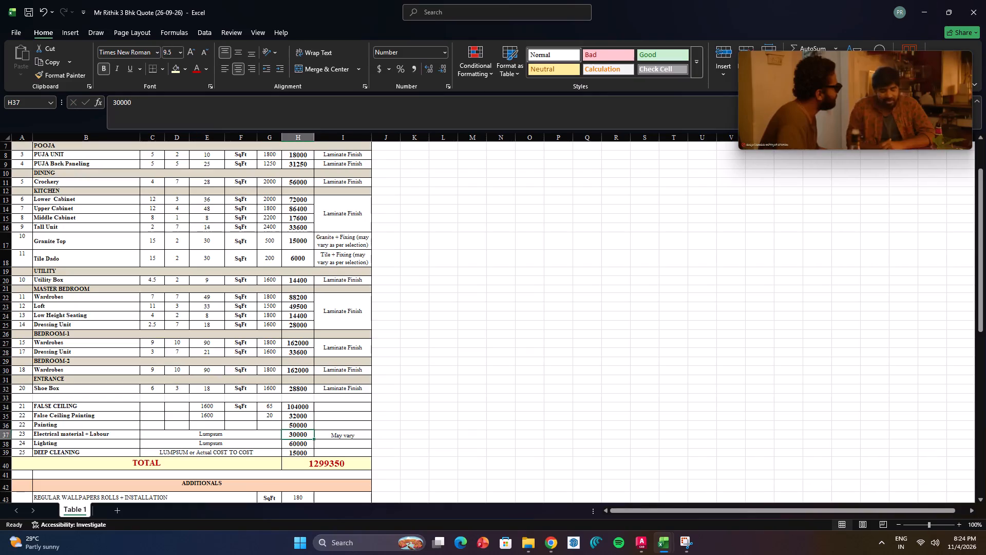
{"action": "left_click", "coordinate": [482, 422]}
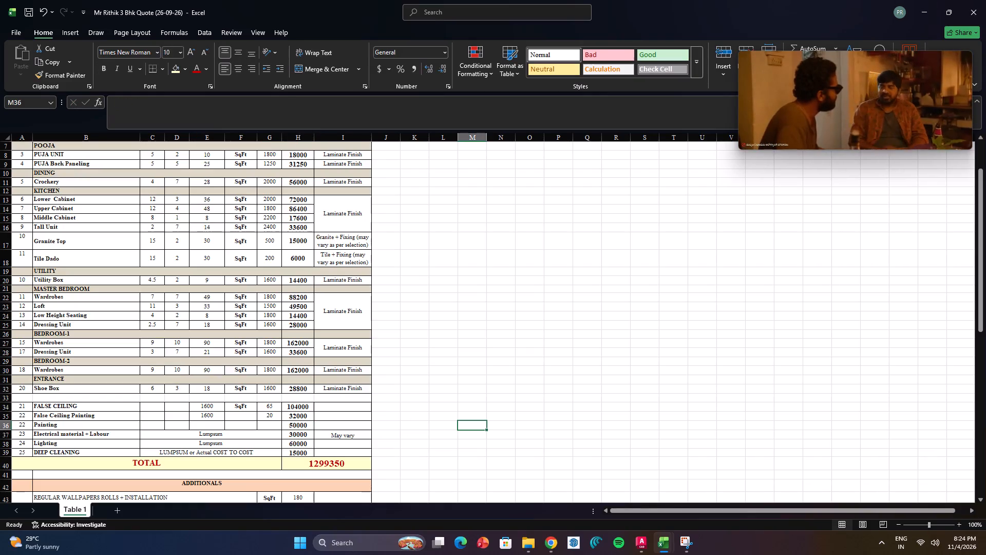
Set the PUJA Back Paneling rate, G9, to 1500.
{"action": "scroll", "coordinate": [318, 404], "scroll_direction": "up", "scroll_amount": 3}
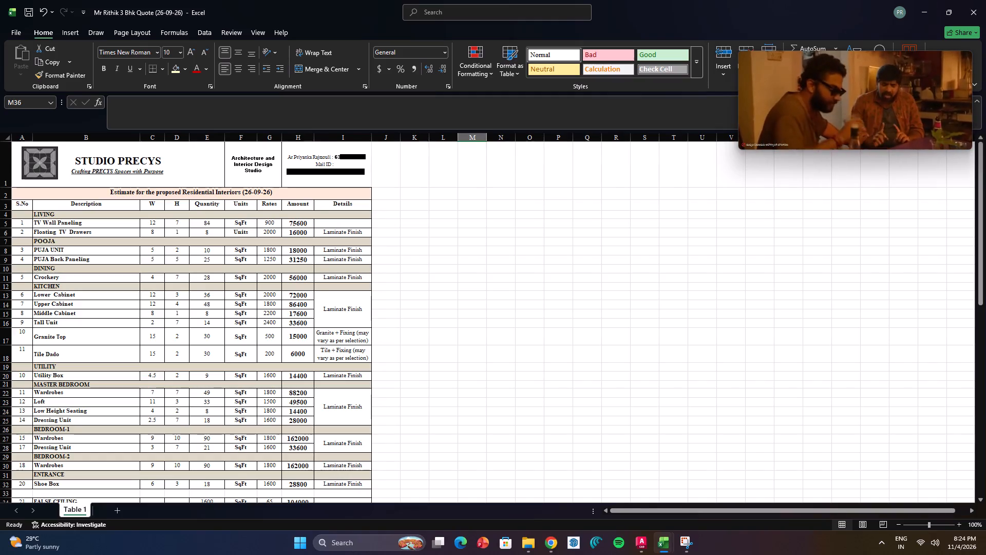
{"action": "left_click", "coordinate": [272, 248]}
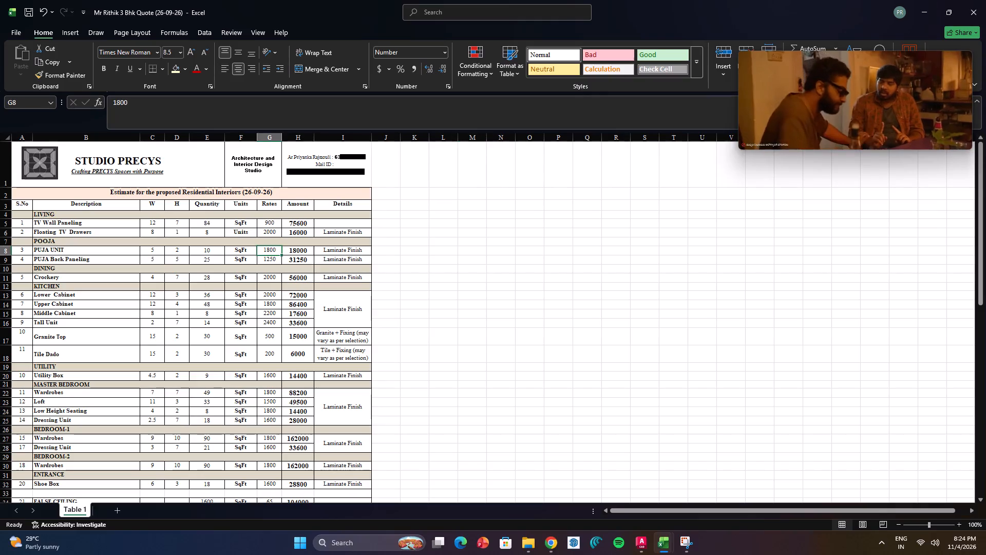
{"action": "left_click", "coordinate": [279, 260]}
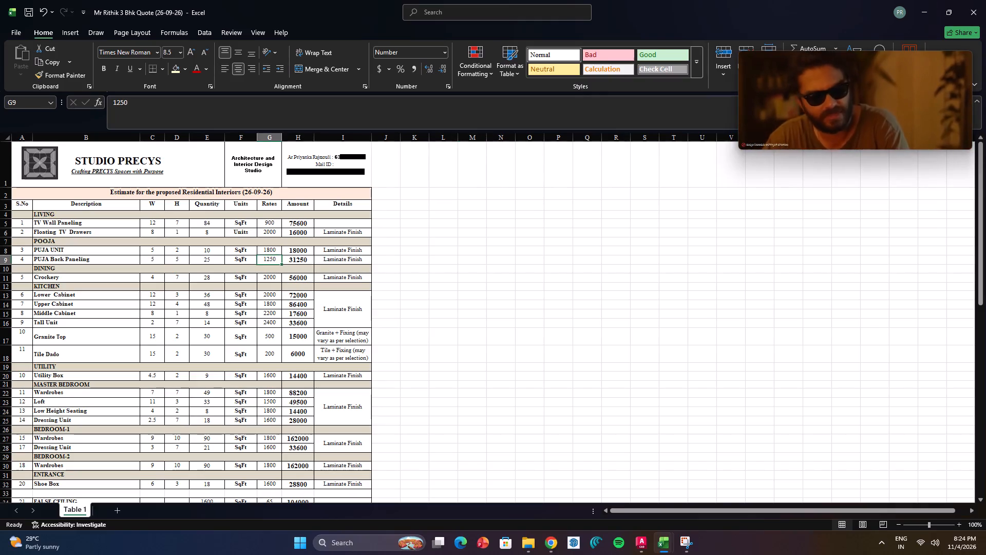
{"action": "type", "text": "1500"}
{"action": "key", "text": "Return"}
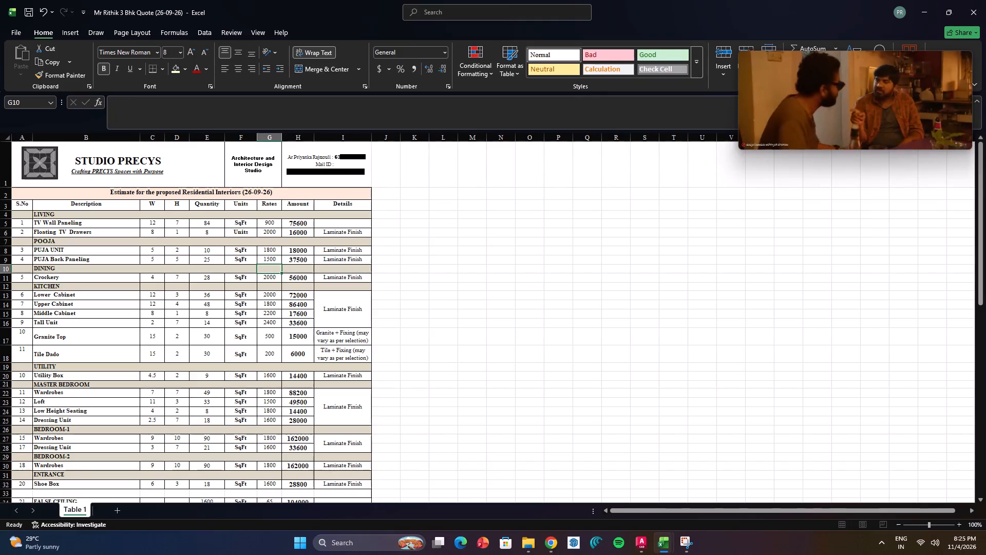
{"action": "left_click", "coordinate": [437, 270]}
Check the TOTAL formula's range and review the whole quotation, from the Living items down to the specifications.
{"action": "scroll", "coordinate": [437, 270], "scroll_direction": "down", "scroll_amount": 3}
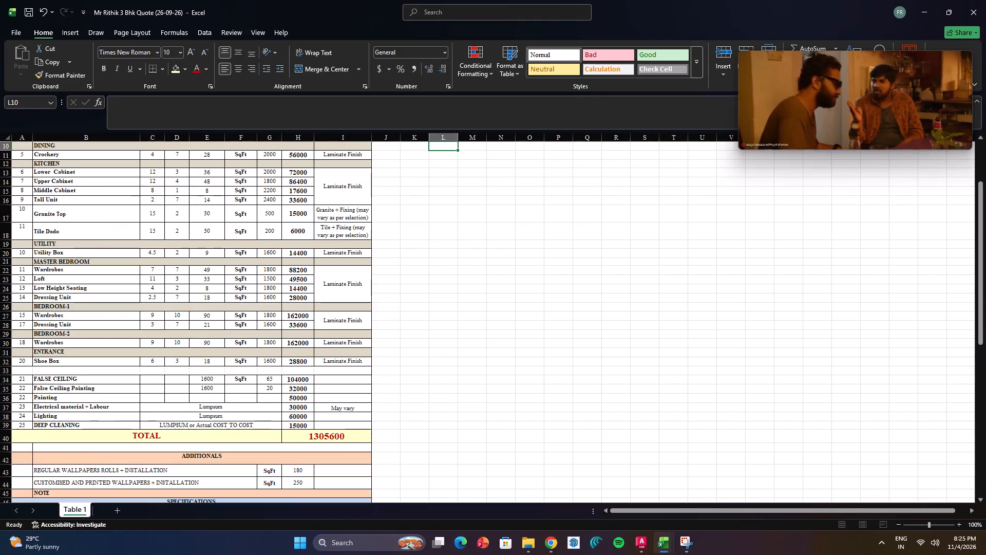
{"action": "double_click", "coordinate": [340, 439]}
{"action": "scroll", "coordinate": [338, 422], "scroll_direction": "up", "scroll_amount": 4}
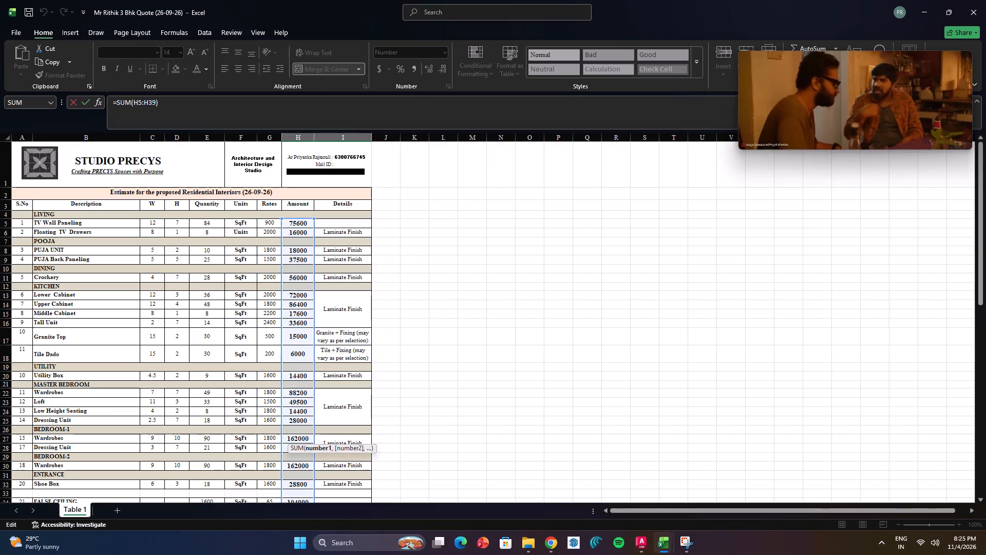
{"action": "key", "text": "Escape"}
{"action": "left_click", "coordinate": [478, 387]}
{"action": "scroll", "coordinate": [471, 385], "scroll_direction": "up", "scroll_amount": 2}
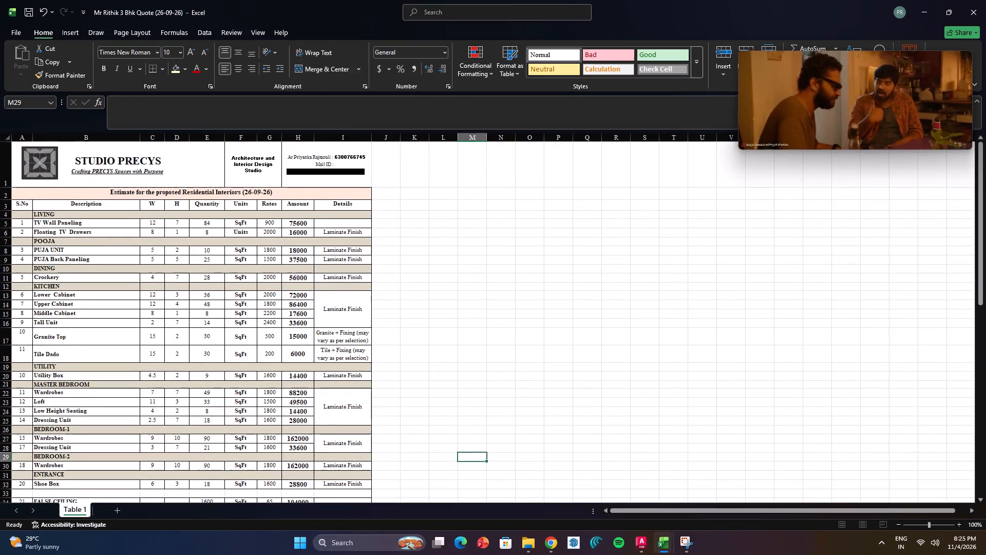
{"action": "scroll", "coordinate": [406, 364], "scroll_direction": "down", "scroll_amount": 3}
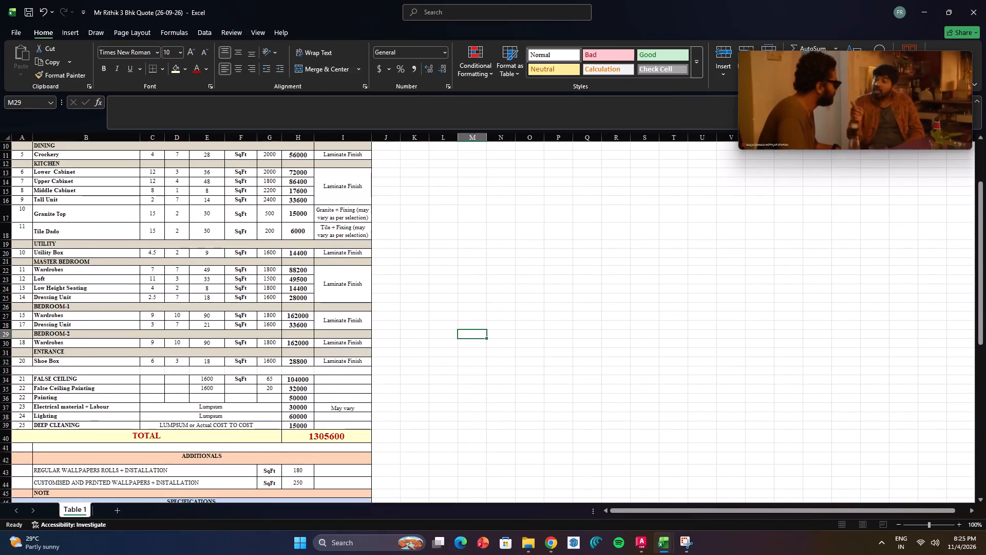
{"action": "scroll", "coordinate": [406, 364], "scroll_direction": "down", "scroll_amount": 4}
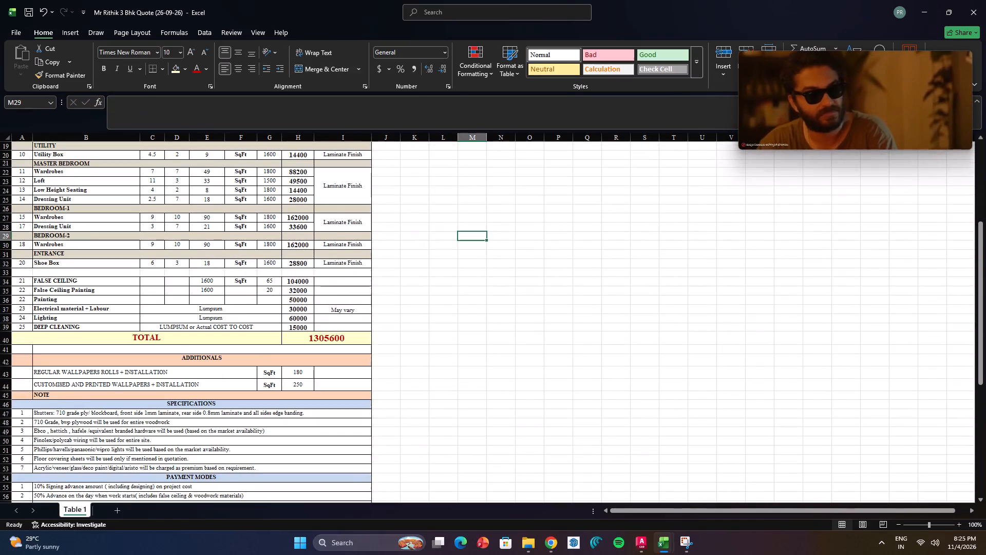
{"action": "scroll", "coordinate": [406, 364], "scroll_direction": "down", "scroll_amount": 3}
{"action": "scroll", "coordinate": [406, 364], "scroll_direction": "up", "scroll_amount": 8}
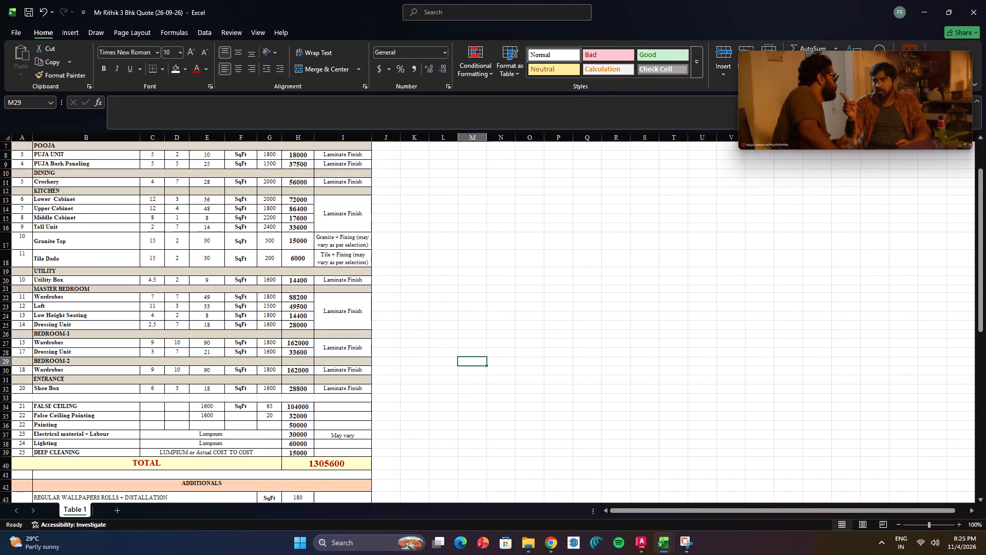
{"action": "scroll", "coordinate": [406, 364], "scroll_direction": "up", "scroll_amount": 1}
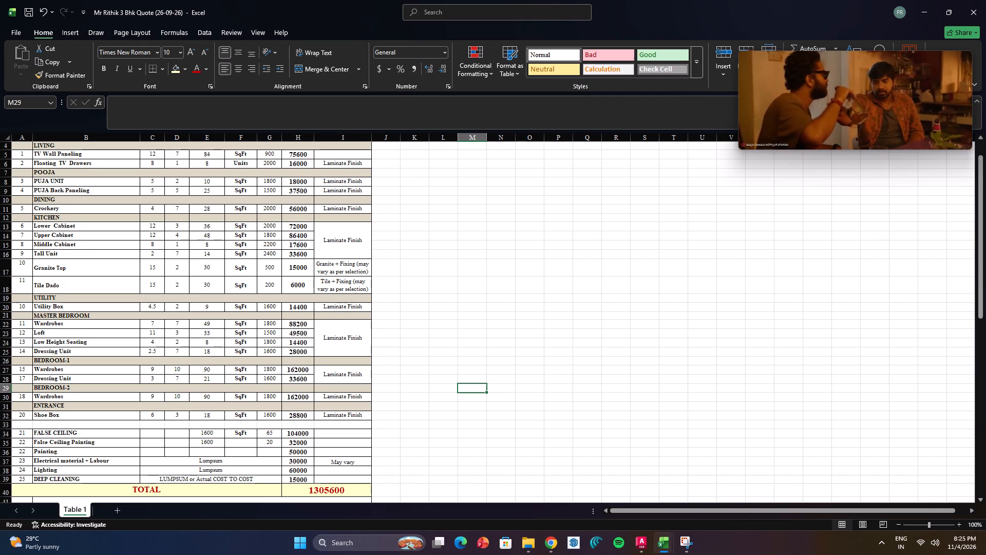
{"action": "scroll", "coordinate": [307, 315], "scroll_direction": "down", "scroll_amount": 3}
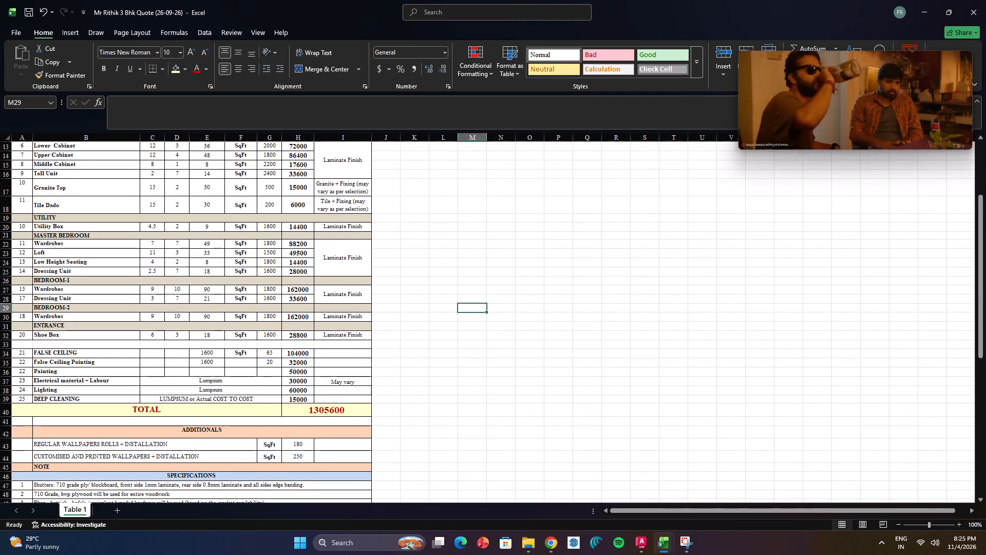
{"action": "scroll", "coordinate": [307, 315], "scroll_direction": "down", "scroll_amount": 1}
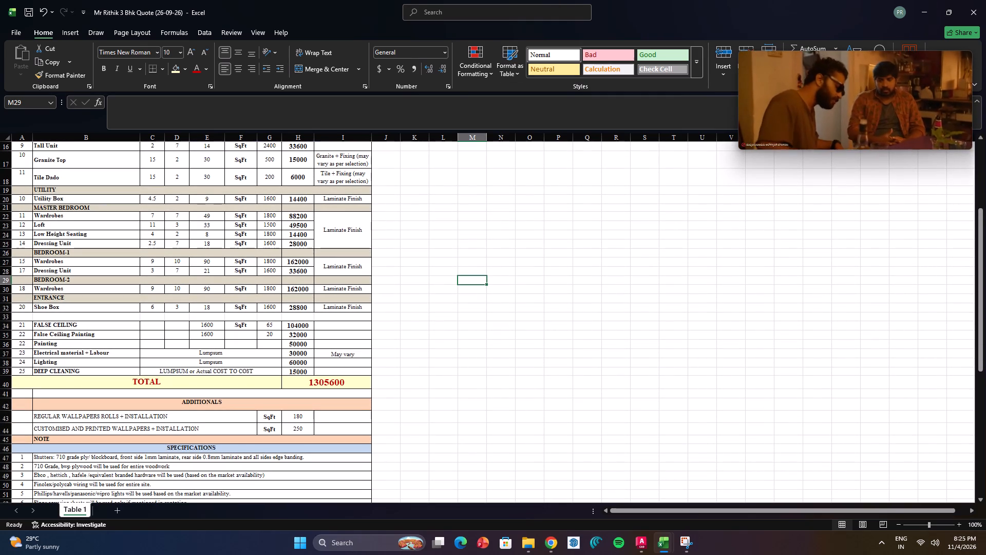
Insert a copy of the DEEP CLEANING row directly above the TOTAL row and number it 26.
{"action": "left_click", "coordinate": [2, 371]}
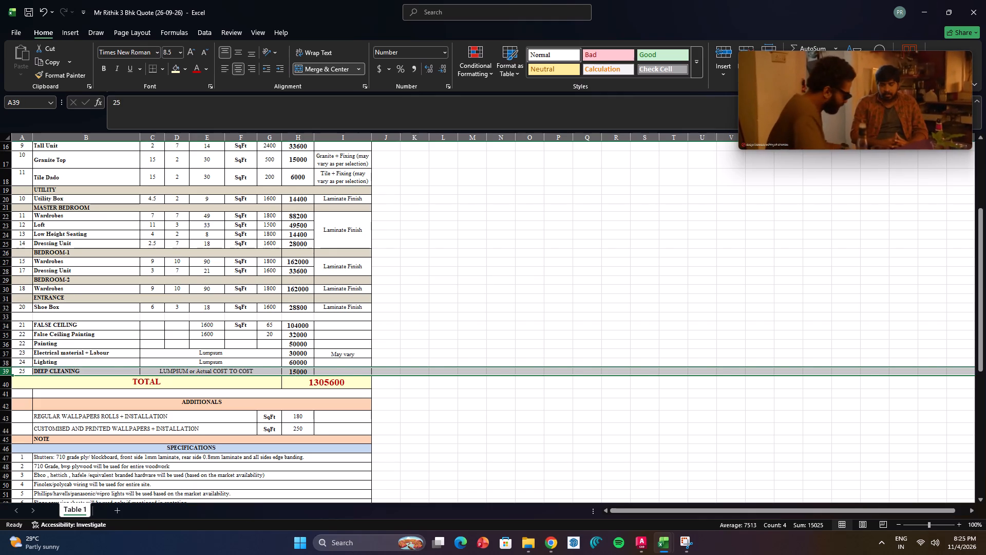
{"action": "key", "text": "ctrl+c"}
{"action": "left_click", "coordinate": [7, 379]}
{"action": "right_click", "coordinate": [7, 379]}
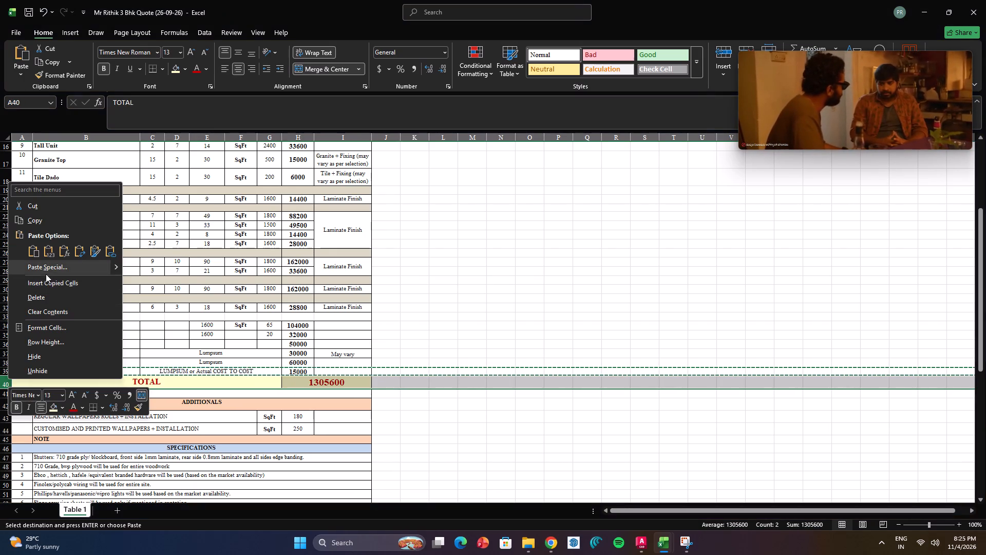
{"action": "left_click", "coordinate": [44, 283]}
{"action": "left_click", "coordinate": [436, 394]}
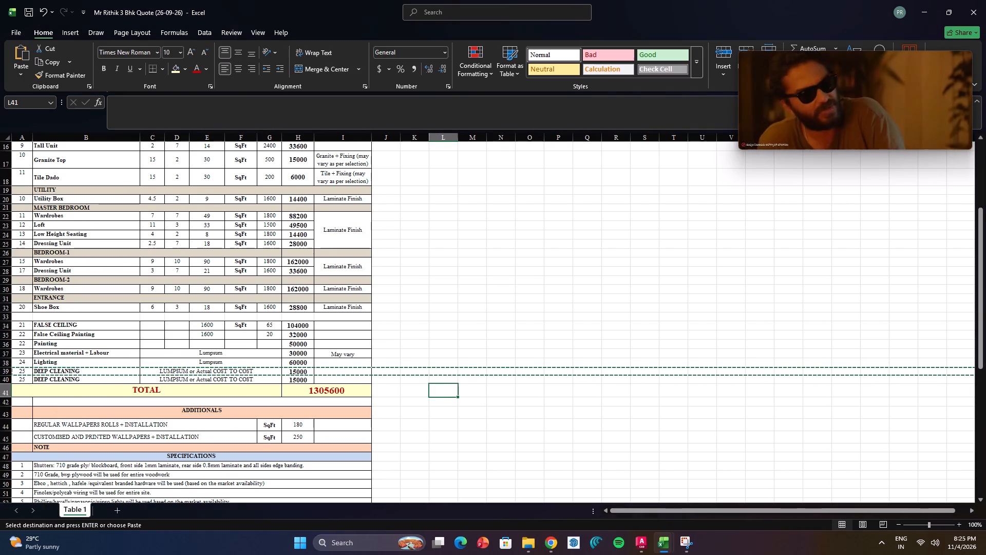
{"action": "left_click", "coordinate": [26, 379]}
{"action": "type", "text": "16"}
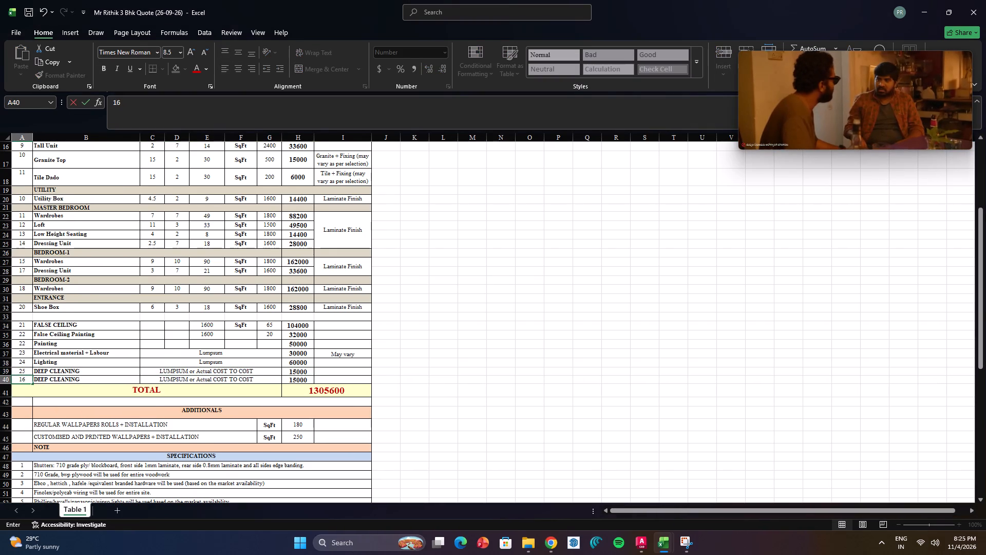
{"action": "left_click_drag", "start_coordinate": [27, 379], "coordinate": [0, 378]}
{"action": "type", "text": "26"}
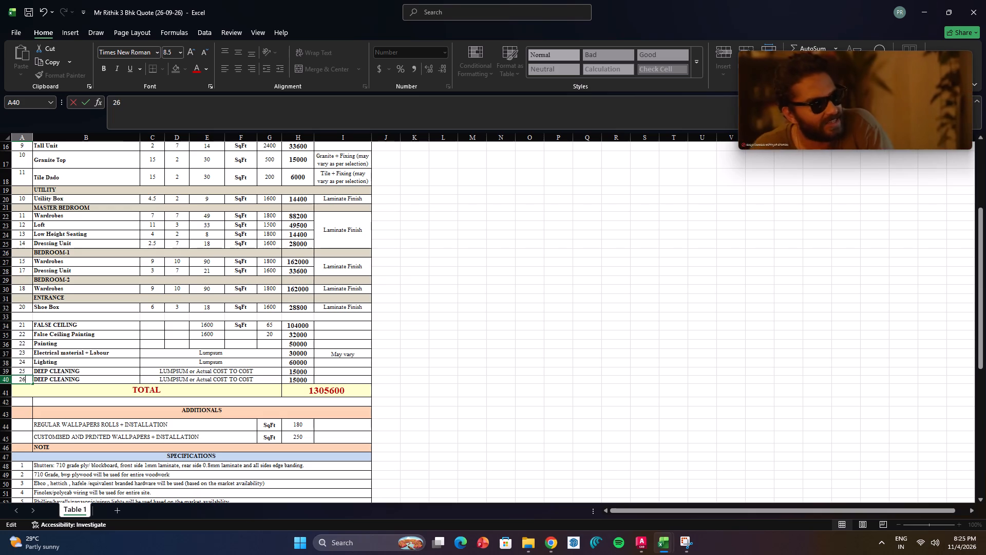
{"action": "left_click", "coordinate": [503, 414]}
Change the description in row 26 of the quotation, cell B40, to DESIGN.
{"action": "left_click", "coordinate": [91, 377]}
{"action": "double_click", "coordinate": [91, 377]}
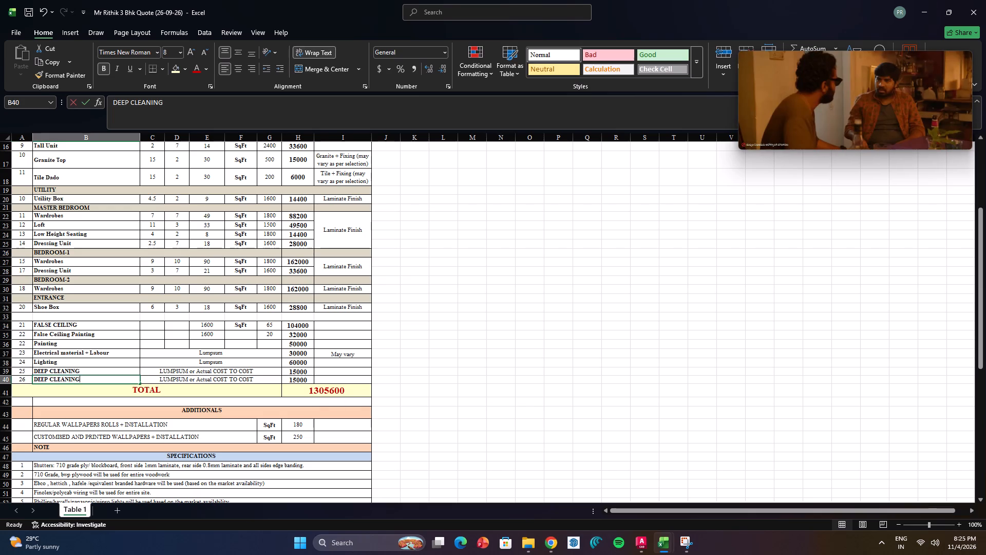
{"action": "left_click_drag", "start_coordinate": [92, 379], "coordinate": [39, 390]}
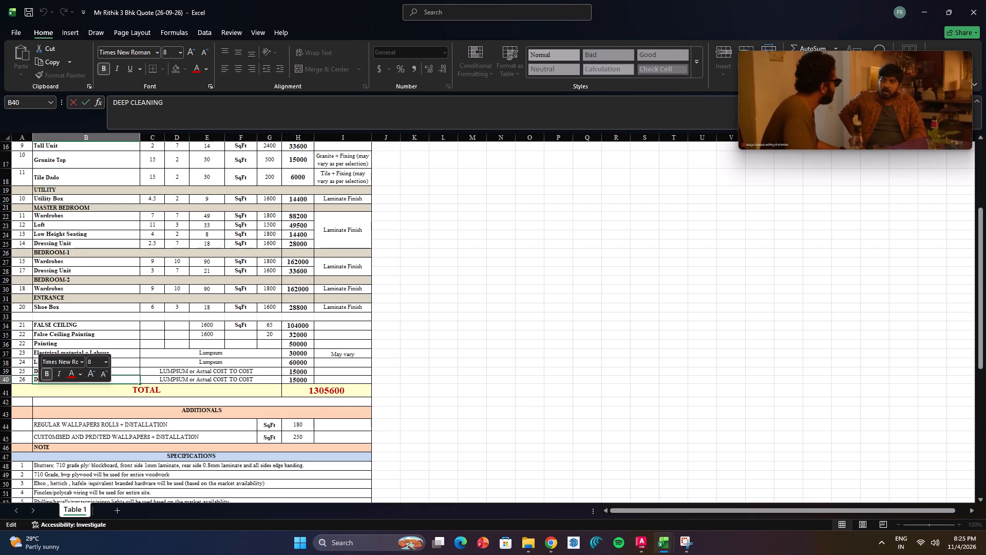
{"action": "key", "text": "e"}
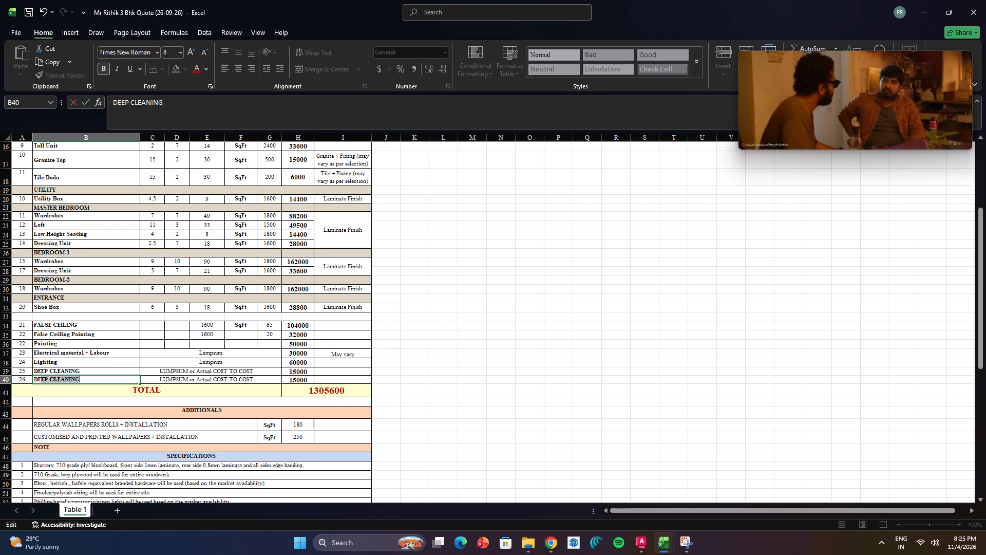
{"action": "type", "text": "SIGN"}
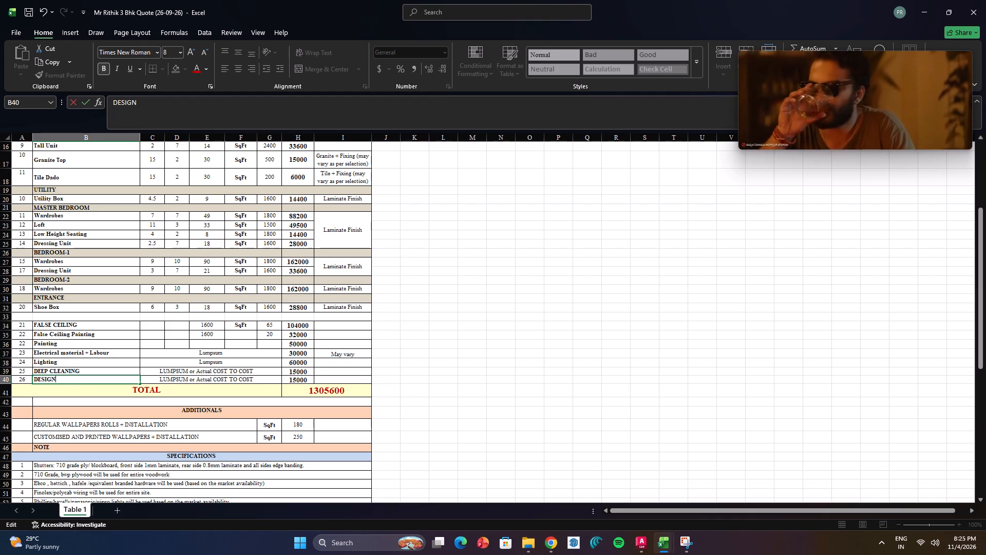
{"action": "left_click", "coordinate": [513, 404]}
Shorten the DESIGN row's cost note in C40 to LUMPSUM and centre it in the merged cell.
{"action": "double_click", "coordinate": [256, 380]}
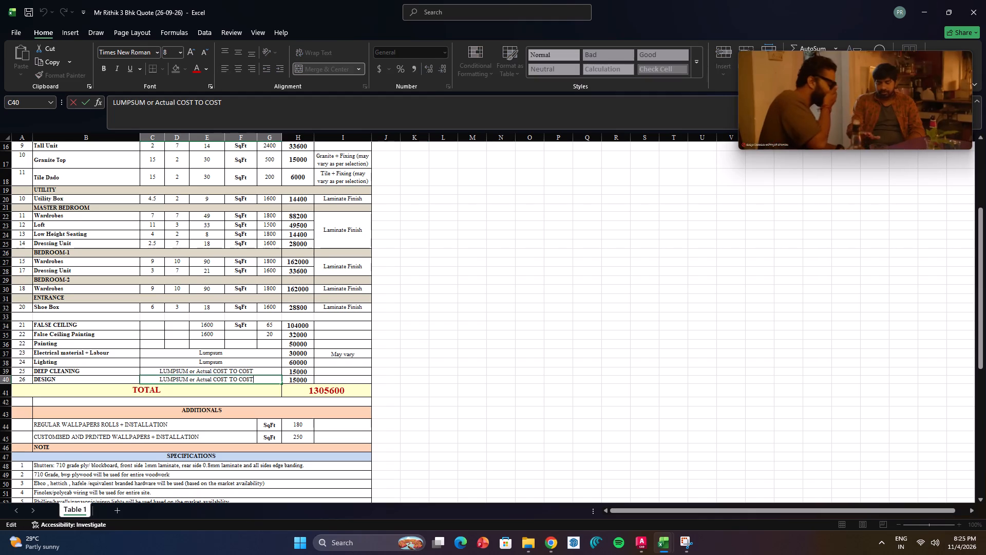
{"action": "left_click_drag", "start_coordinate": [189, 381], "coordinate": [284, 381]}
{"action": "key", "text": "BackSpace"}
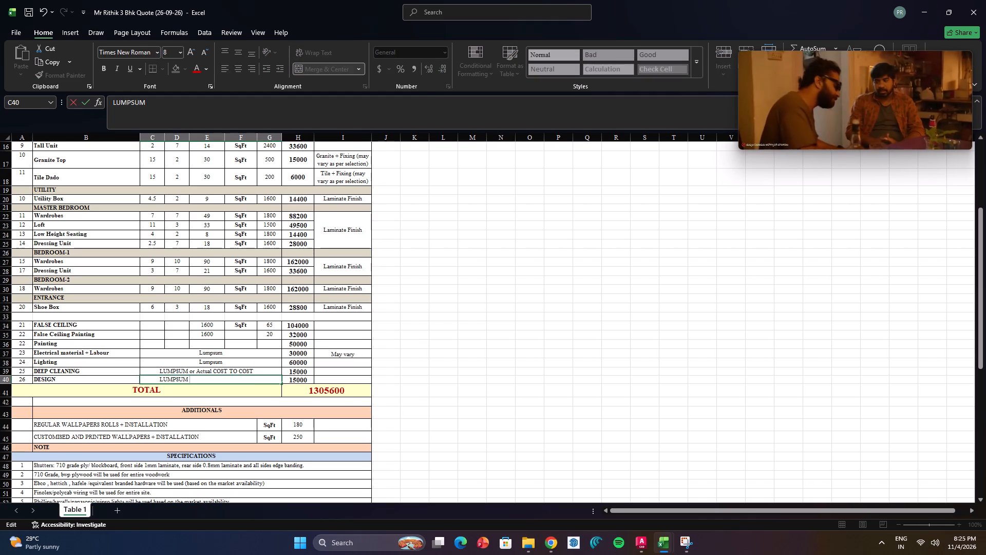
{"action": "left_click", "coordinate": [473, 399]}
{"action": "left_click", "coordinate": [232, 384]}
{"action": "left_click", "coordinate": [238, 381]}
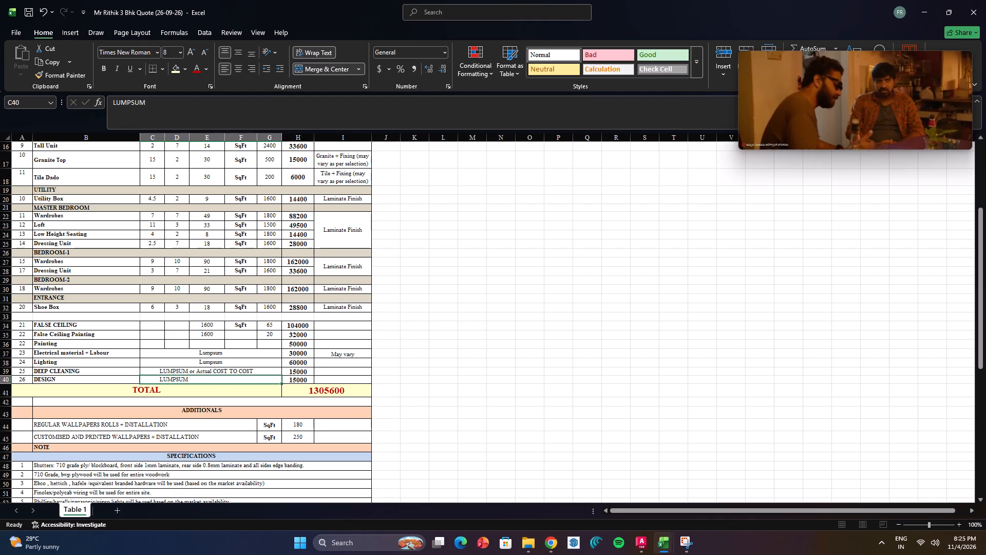
{"action": "left_click", "coordinate": [232, 70]}
{"action": "left_click", "coordinate": [536, 353]}
Set the DESIGN row's amount, H40, to 20000.
{"action": "double_click", "coordinate": [303, 379]}
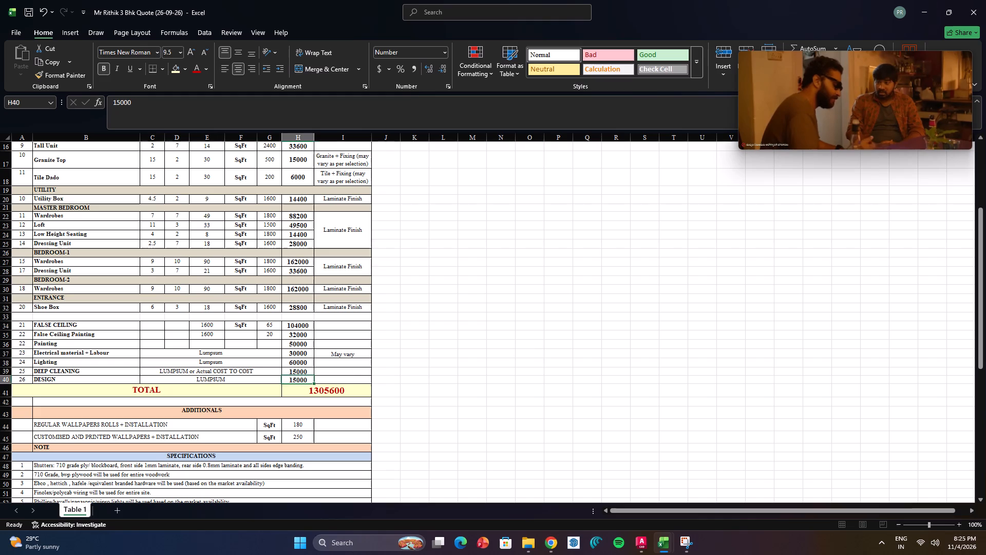
{"action": "left_click_drag", "start_coordinate": [297, 379], "coordinate": [278, 379]}
{"action": "type", "text": "20"}
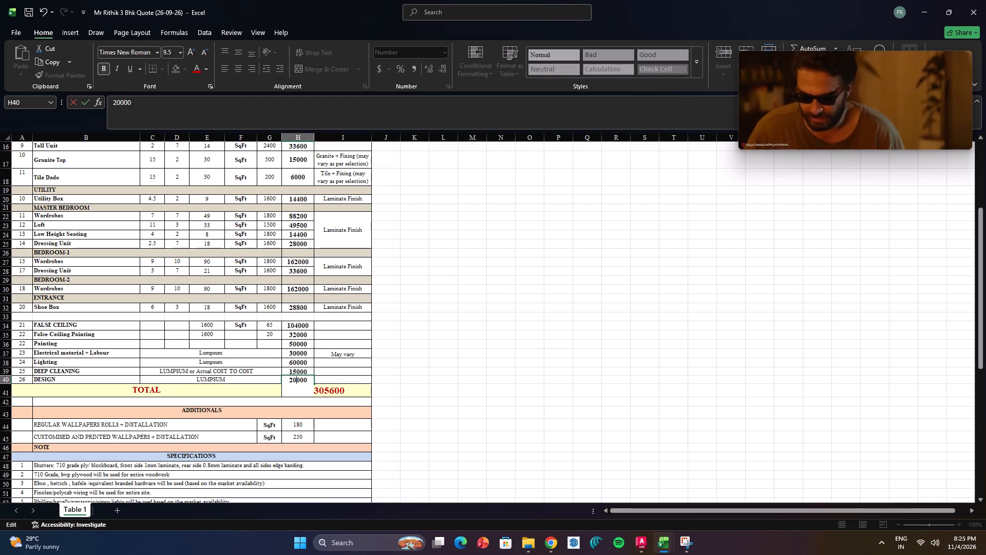
{"action": "left_click", "coordinate": [529, 403]}
Extend the TOTAL formula to sum H5:H40 so it includes the DESIGN row, and recheck its range.
{"action": "double_click", "coordinate": [354, 392]}
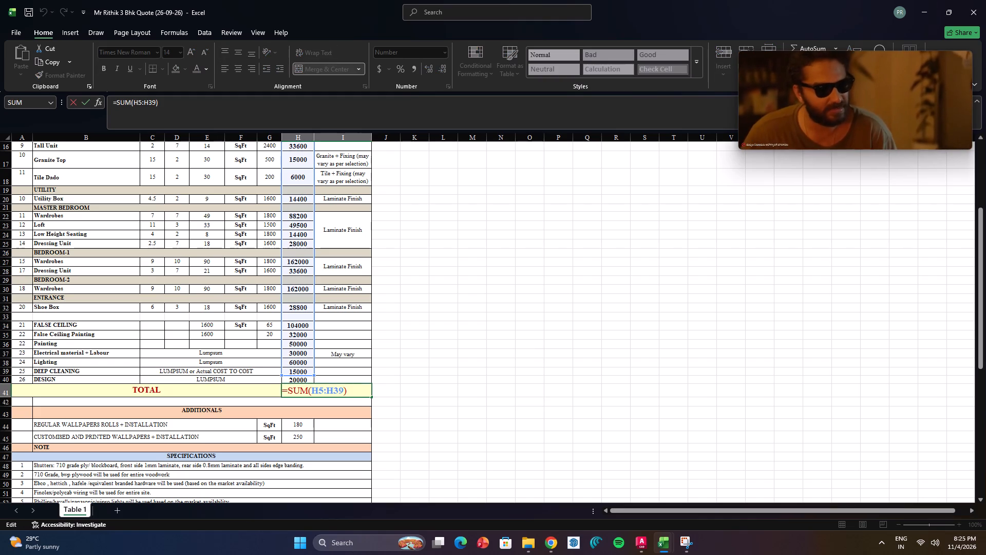
{"action": "left_click_drag", "start_coordinate": [314, 374], "coordinate": [313, 386]}
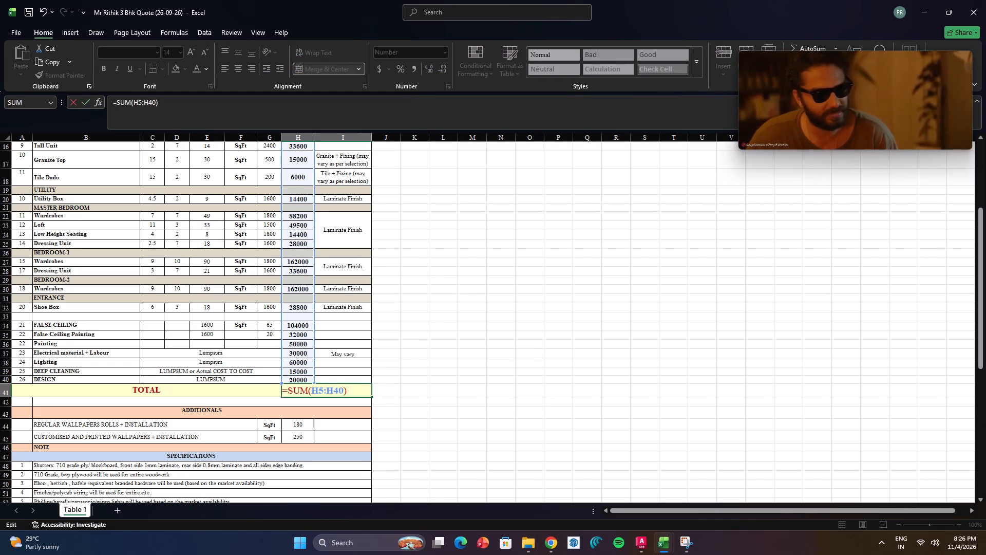
{"action": "key", "text": "Return"}
{"action": "double_click", "coordinate": [342, 391]}
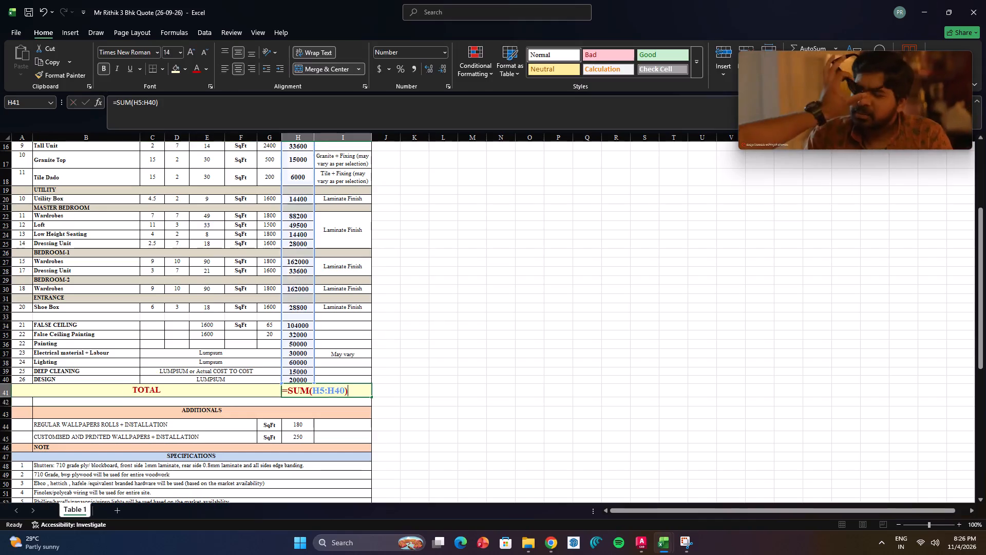
{"action": "key", "text": "Escape"}
{"action": "left_click", "coordinate": [409, 396]}
Review the workbook, open the same-named quotation PDF from Downloads in Chrome, and compare its items, rates and total.
{"action": "scroll", "coordinate": [396, 410], "scroll_direction": "up", "scroll_amount": 5}
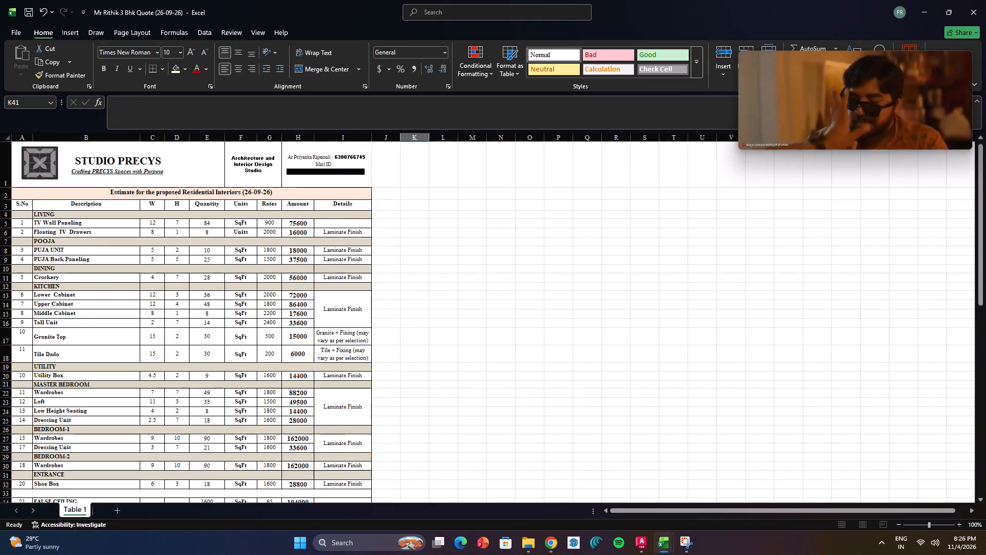
{"action": "scroll", "coordinate": [396, 410], "scroll_direction": "up", "scroll_amount": 5}
{"action": "scroll", "coordinate": [394, 416], "scroll_direction": "down", "scroll_amount": 1}
{"action": "left_click", "coordinate": [525, 544]}
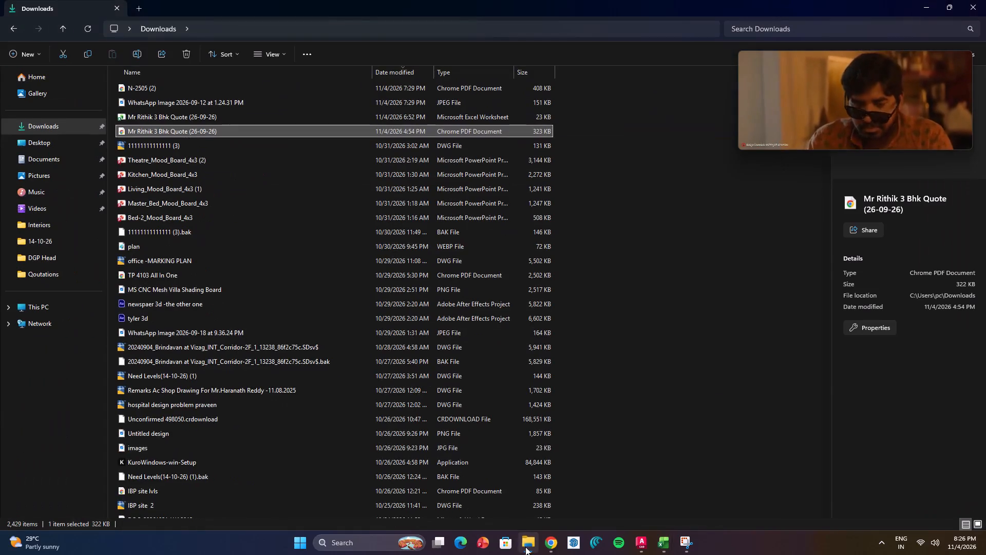
{"action": "double_click", "coordinate": [248, 115]}
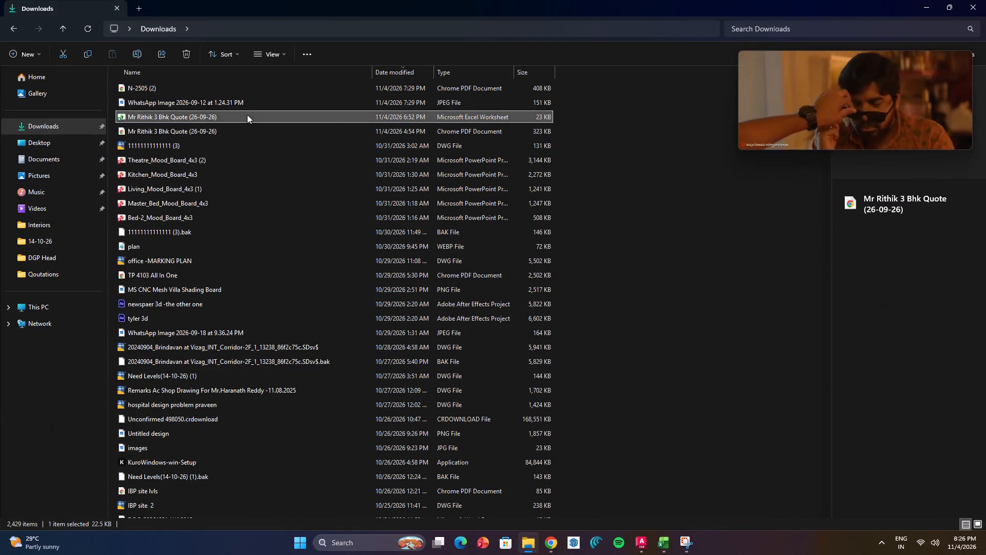
{"action": "scroll", "coordinate": [253, 347], "scroll_direction": "down", "scroll_amount": 2}
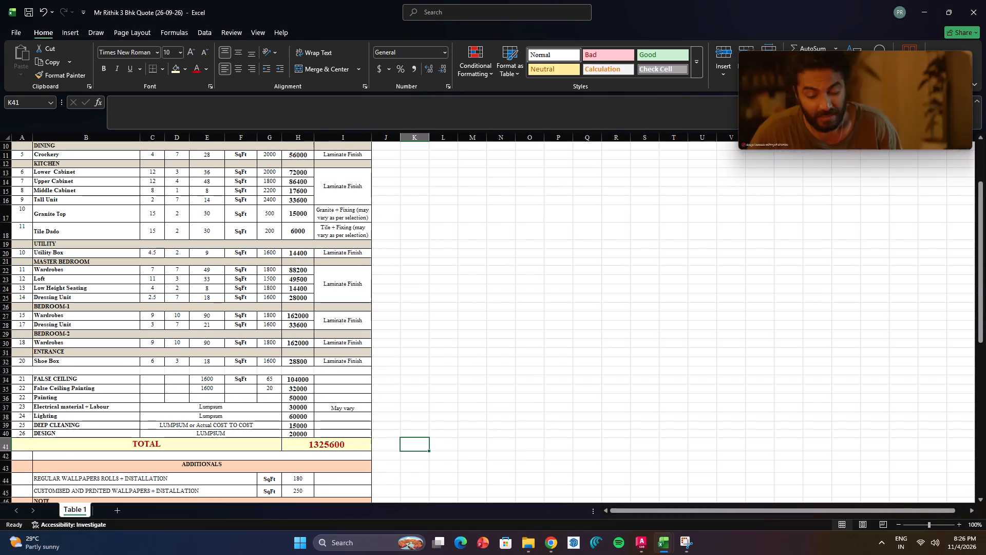
{"action": "left_click", "coordinate": [527, 547]}
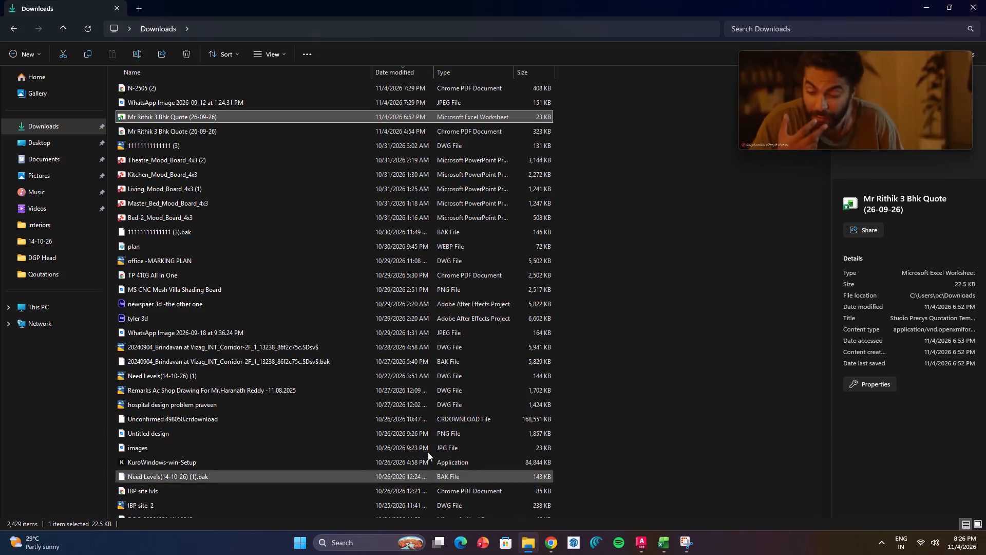
{"action": "double_click", "coordinate": [236, 130]}
{"action": "scroll", "coordinate": [386, 212], "scroll_direction": "down", "scroll_amount": 1}
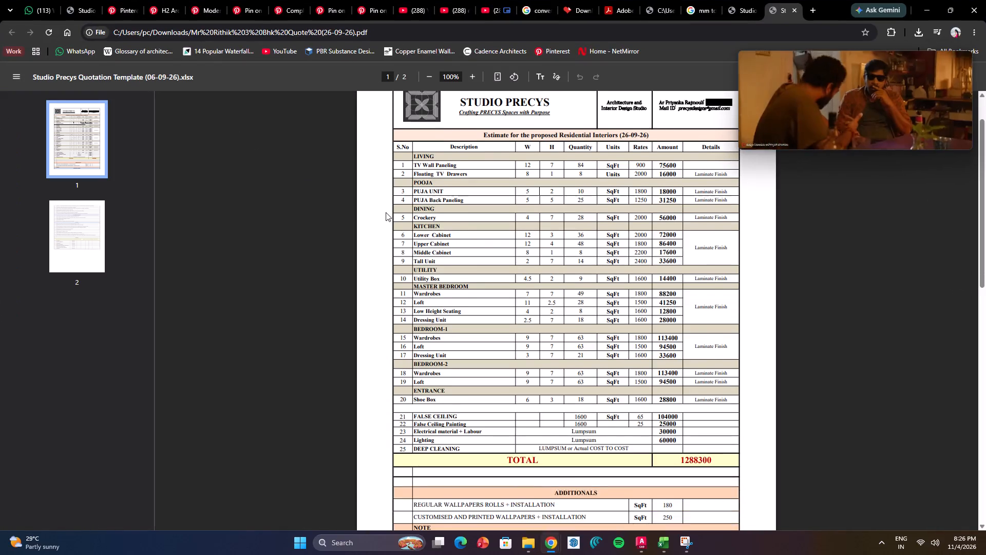
{"action": "left_click", "coordinate": [920, 4]}
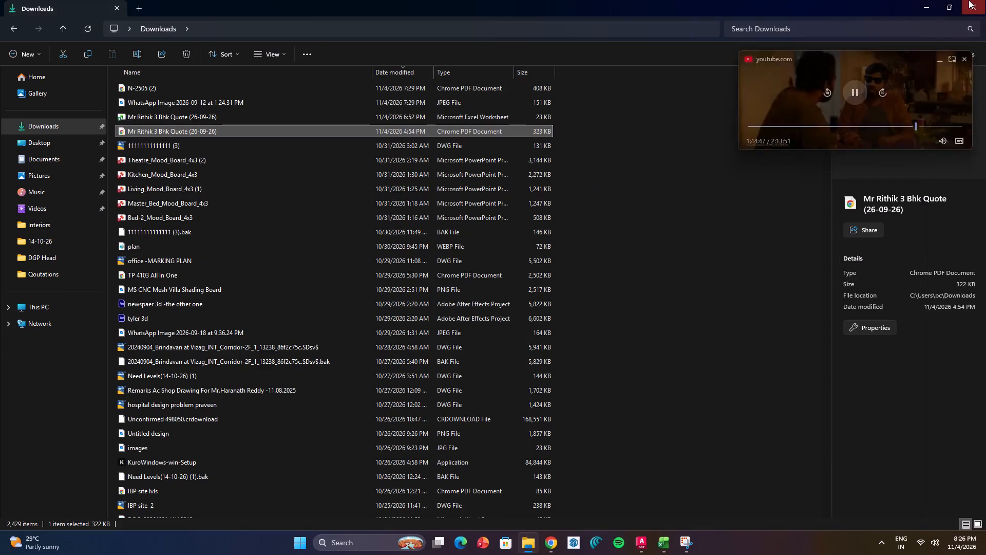
Put the Downloads folder away and return to the Excel quotation to review its lower rows, total and specifications.
{"action": "left_click", "coordinate": [921, 0]}
{"action": "left_click", "coordinate": [528, 331]}
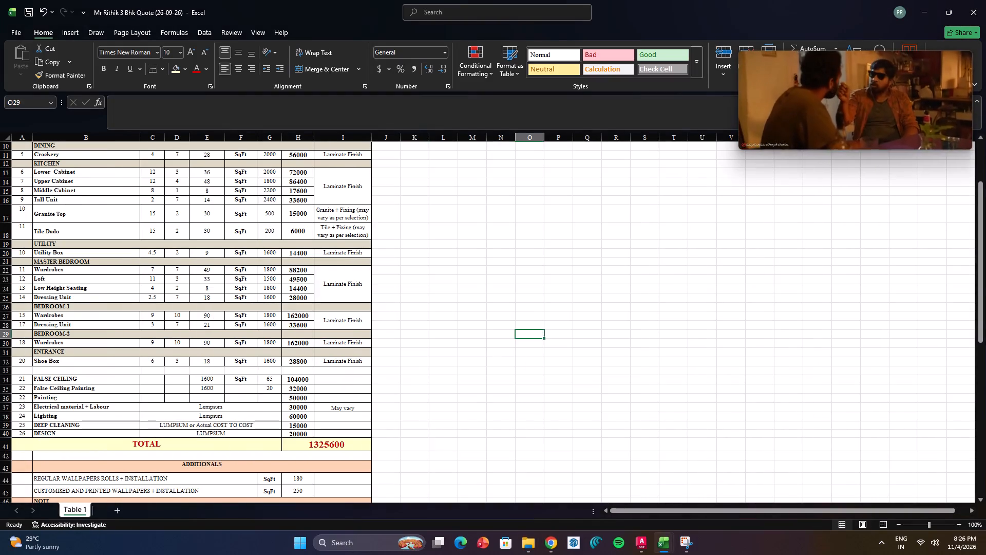
{"action": "scroll", "coordinate": [484, 325], "scroll_direction": "down", "scroll_amount": 3}
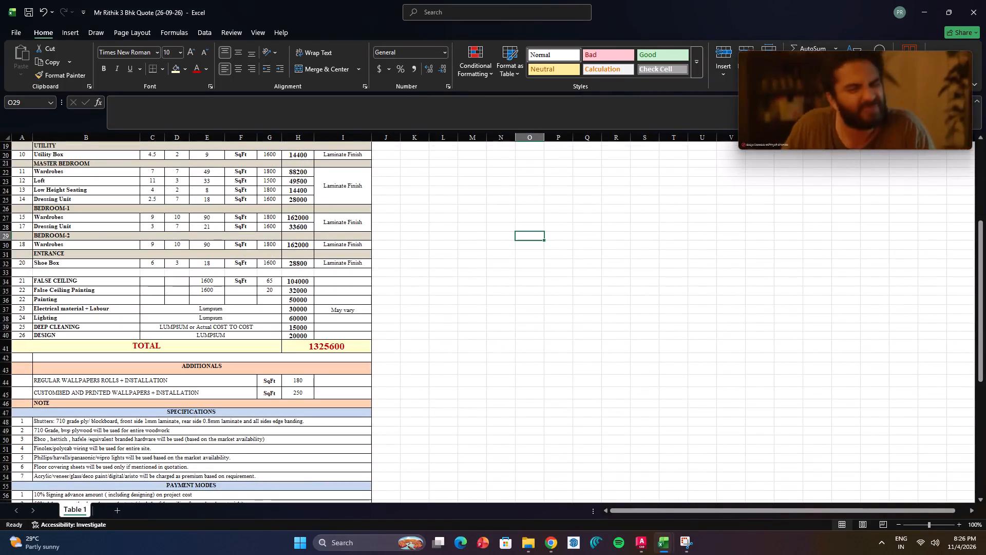
Switch to Chrome and close the last two Studio Precys quotation PDF tabs, keeping the mm to feet tab open.
{"action": "left_click", "coordinate": [547, 536]}
{"action": "left_click", "coordinate": [492, 508]}
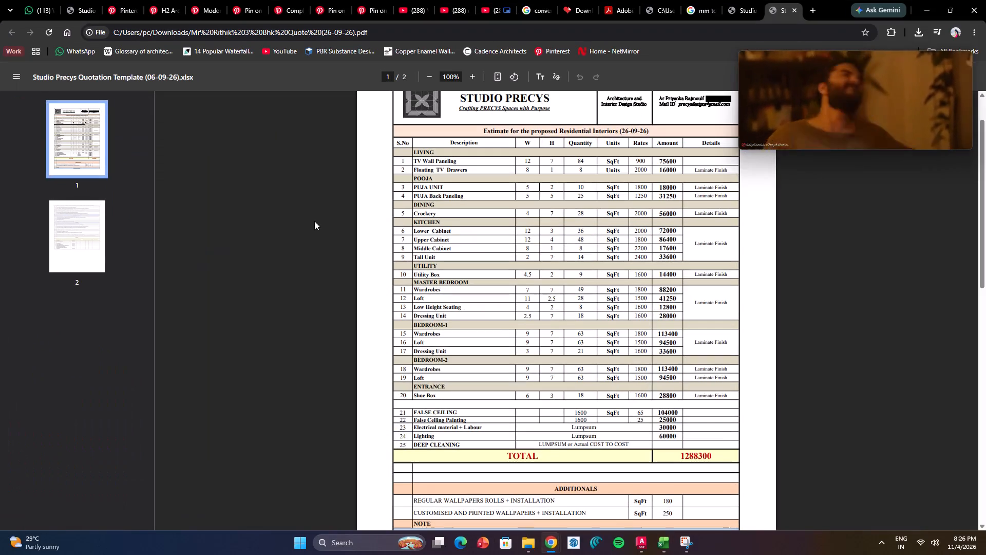
{"action": "left_click", "coordinate": [794, 13]}
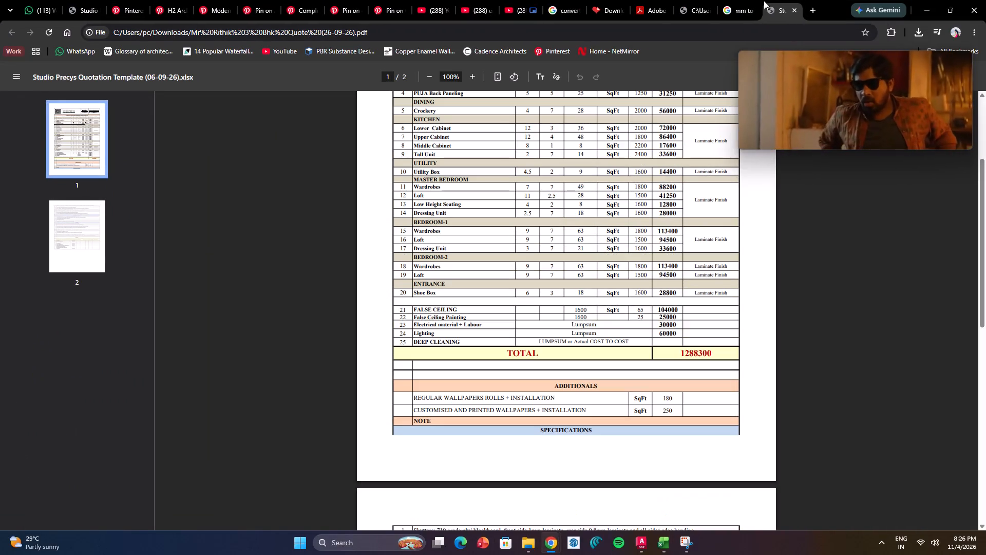
{"action": "left_click", "coordinate": [764, 1]}
{"action": "left_click", "coordinate": [795, 12]}
{"action": "left_click", "coordinate": [795, 12]}
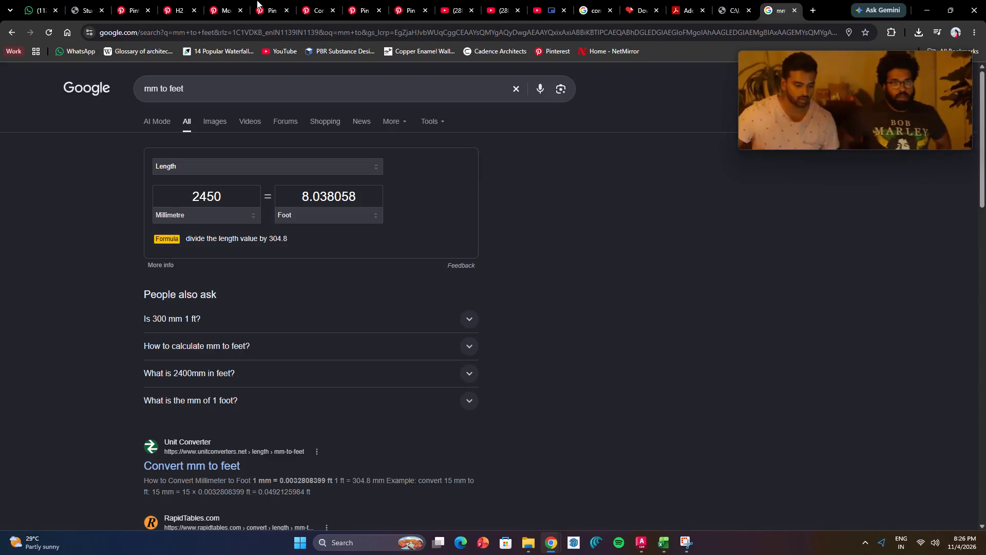
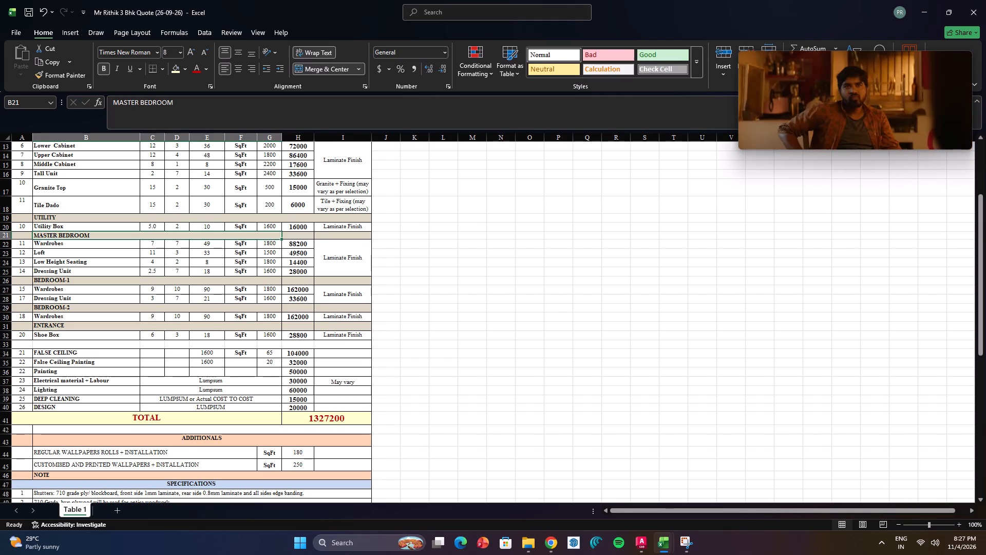
Copy the master bedroom Wardrobes width cell C22 over the Utility Box width C20 to match its format, and set C20 to 5.
{"action": "left_click", "coordinate": [152, 245]}
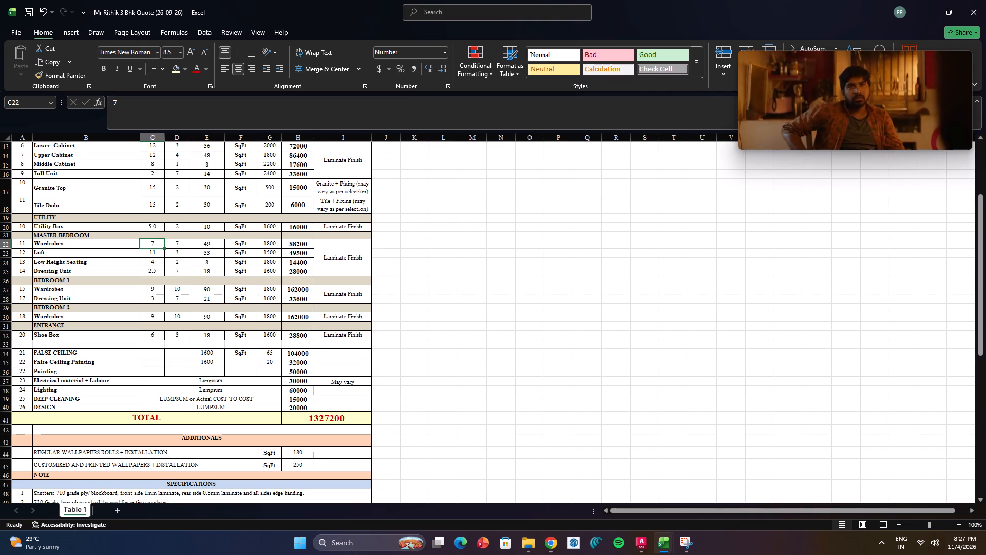
{"action": "key", "text": "ctrl+c"}
{"action": "left_click", "coordinate": [151, 223]}
{"action": "key", "text": "ctrl+v"}
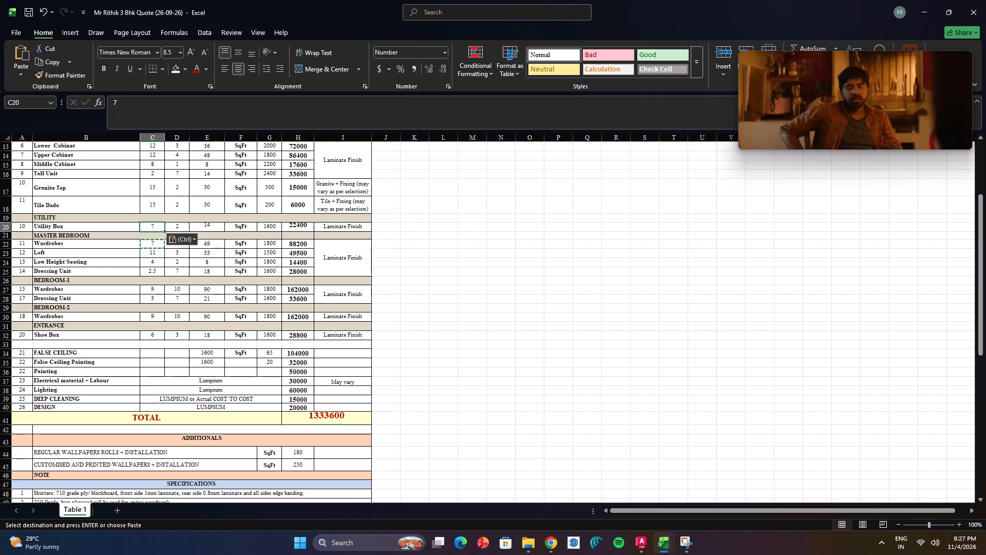
{"action": "left_click_drag", "start_coordinate": [500, 268], "coordinate": [496, 270]}
{"action": "left_click", "coordinate": [159, 227]}
{"action": "key", "text": "5"}
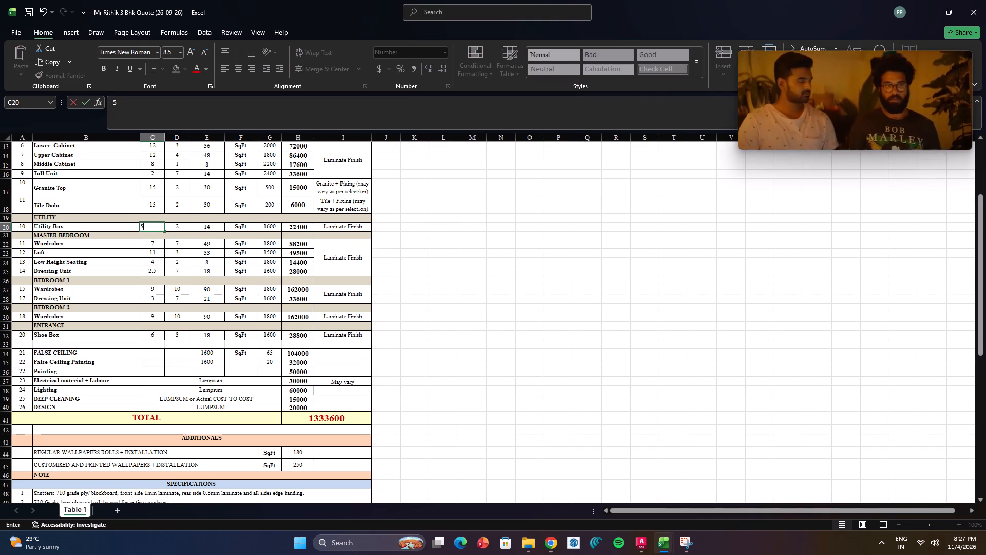
{"action": "left_click", "coordinate": [649, 307]}
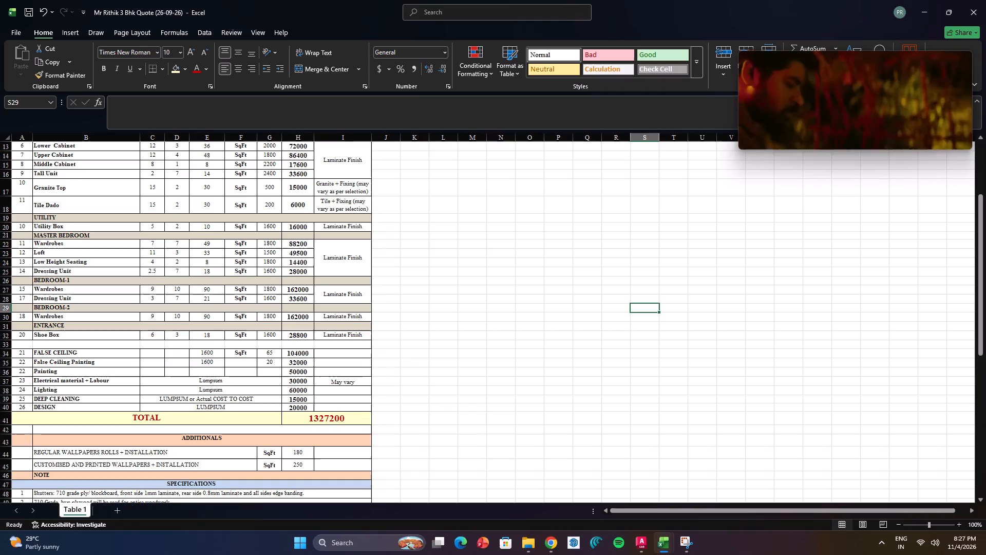
Align the column-heading row (row 3) to the vertical middle of its cells, with its text centred horizontally.
{"action": "scroll", "coordinate": [520, 256], "scroll_direction": "up", "scroll_amount": 2}
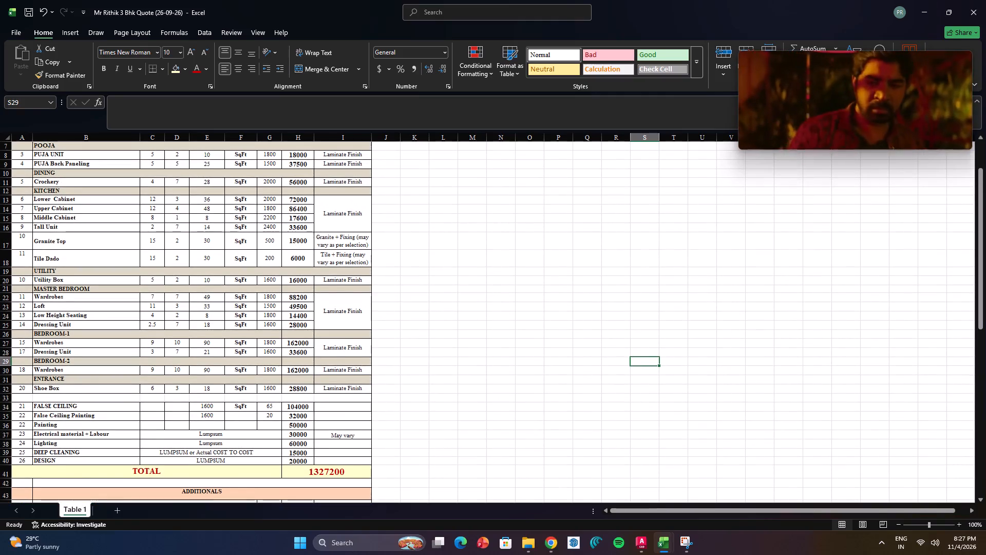
{"action": "scroll", "coordinate": [520, 256], "scroll_direction": "up", "scroll_amount": 1}
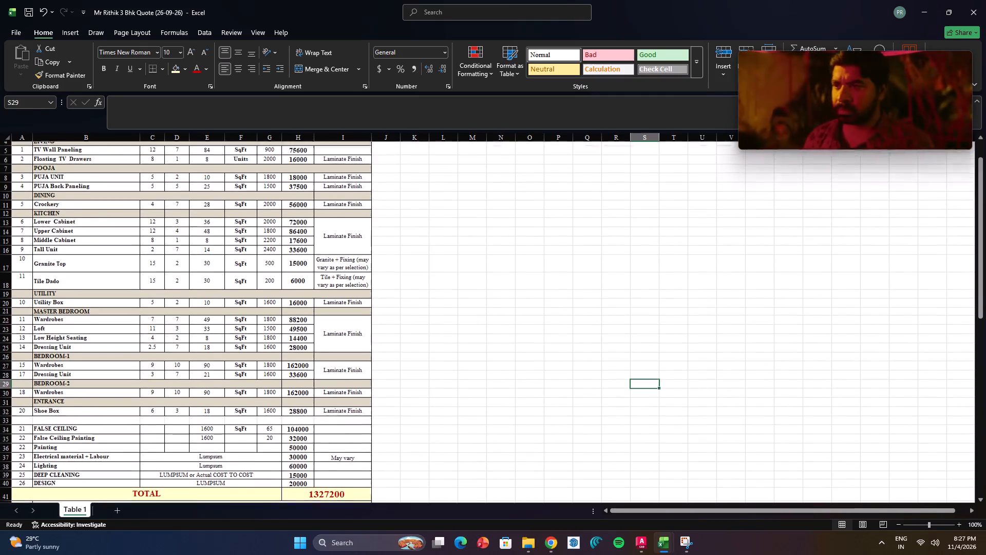
{"action": "scroll", "coordinate": [520, 256], "scroll_direction": "up", "scroll_amount": 1}
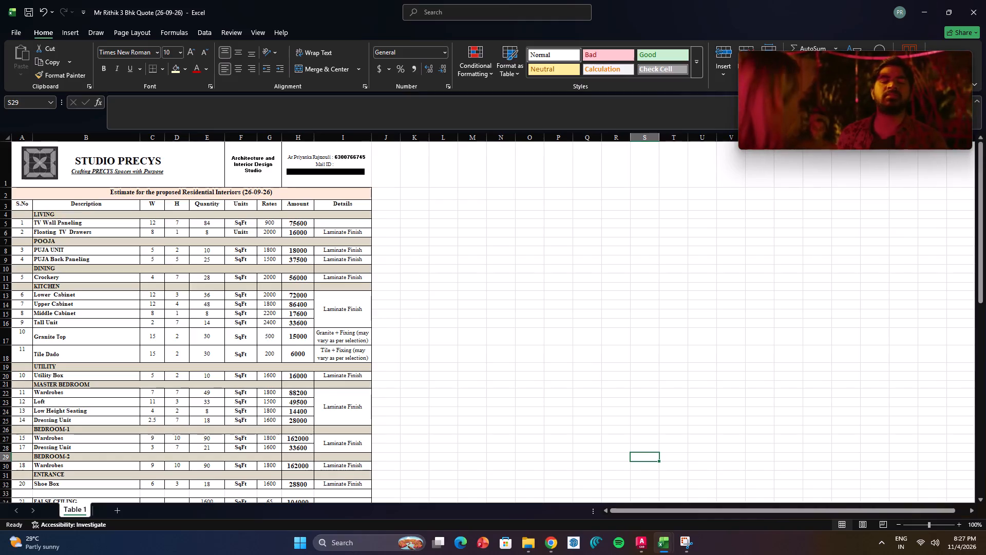
{"action": "left_click", "coordinate": [3, 203]}
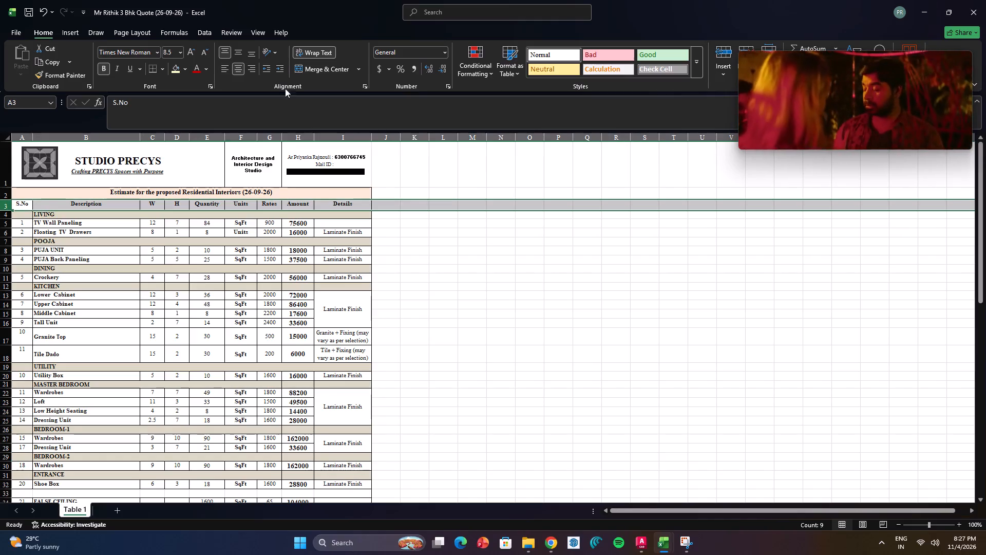
{"action": "left_click", "coordinate": [237, 53]}
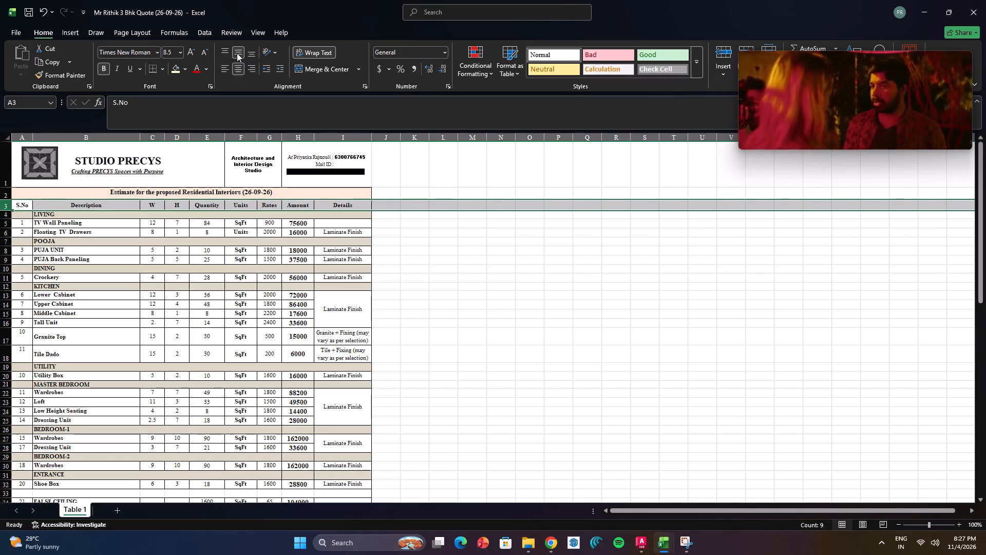
{"action": "left_click", "coordinate": [237, 69]}
{"action": "left_click", "coordinate": [237, 69]}
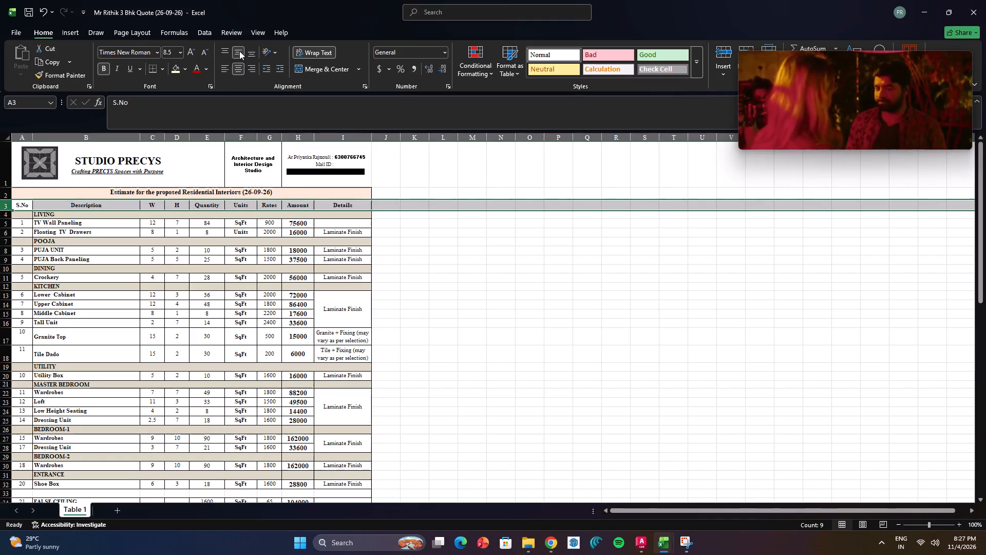
{"action": "left_click", "coordinate": [239, 51]}
{"action": "left_click", "coordinate": [238, 51]}
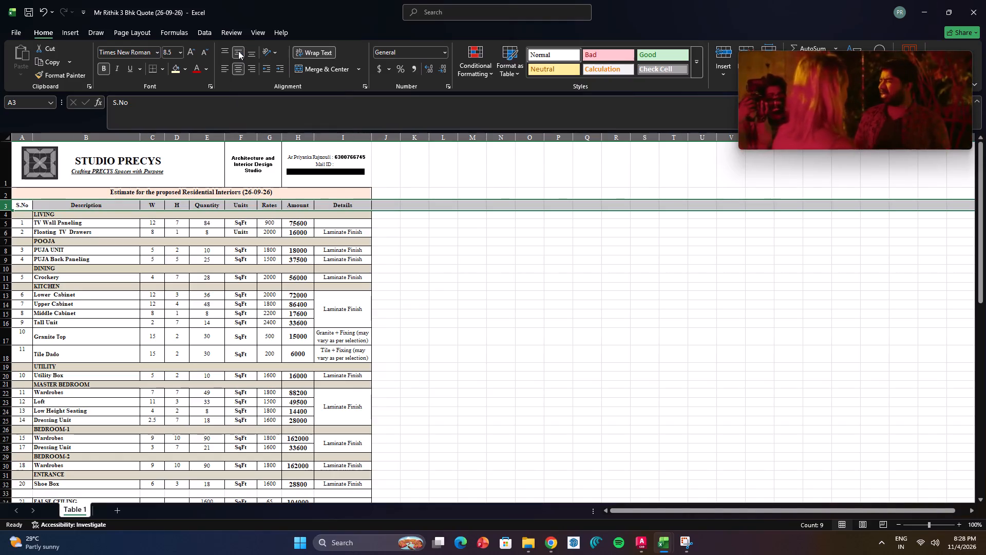
{"action": "left_click", "coordinate": [478, 267]}
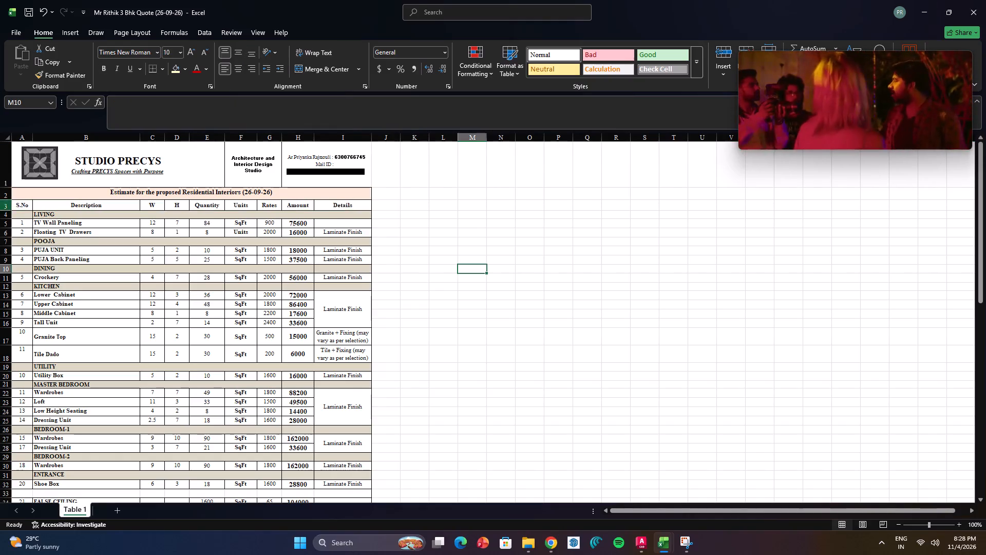
Increase the font size of the column-heading row (row 3) by one increment.
{"action": "left_click", "coordinate": [3, 205]}
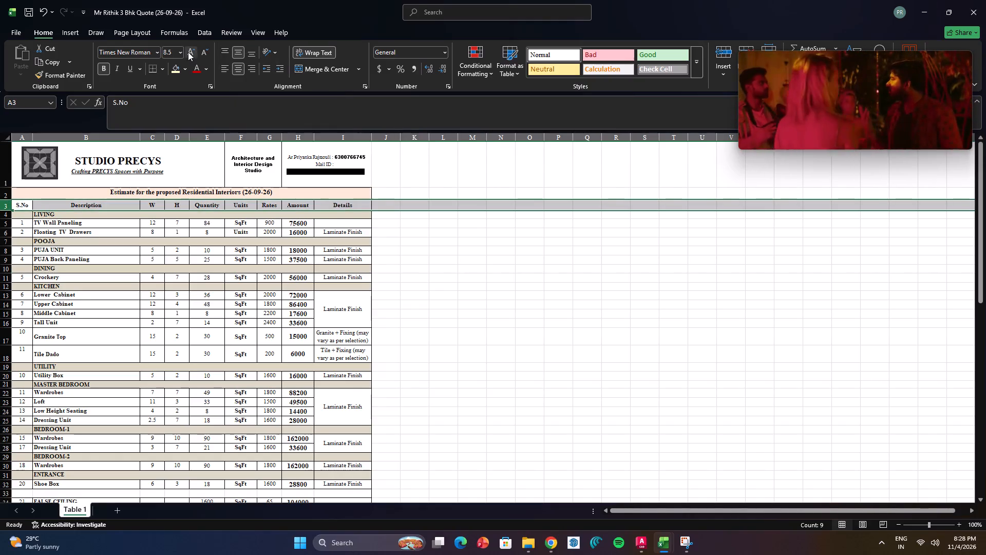
{"action": "left_click", "coordinate": [188, 52]}
{"action": "left_click", "coordinate": [641, 263]}
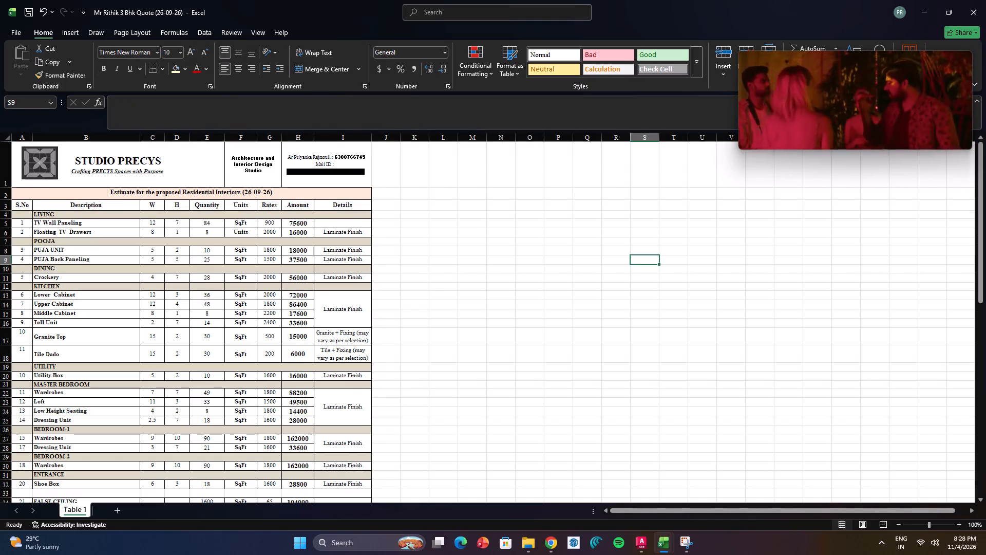
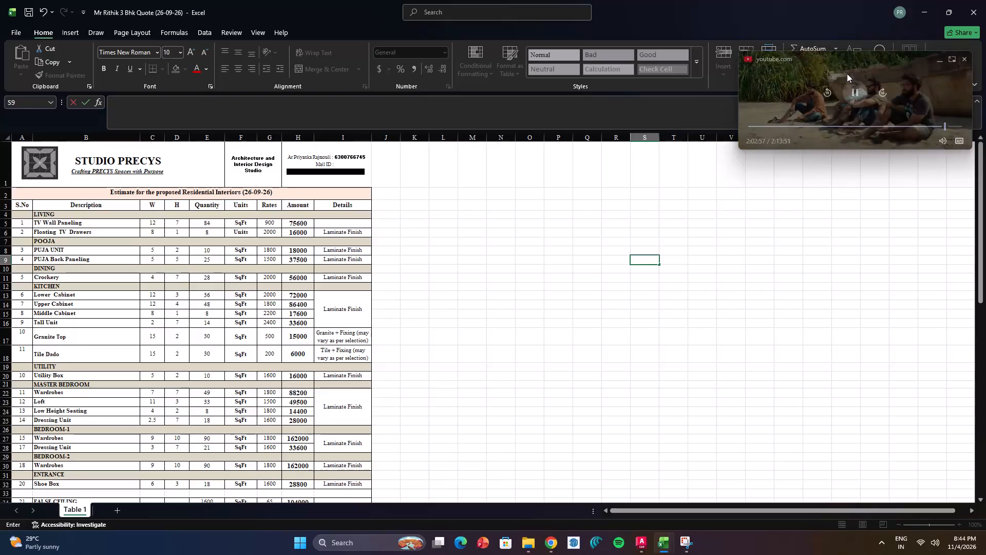
Pause the YouTube video playing in the floating picture-in-picture window over the quotation sheet.
{"action": "left_click", "coordinate": [850, 85]}
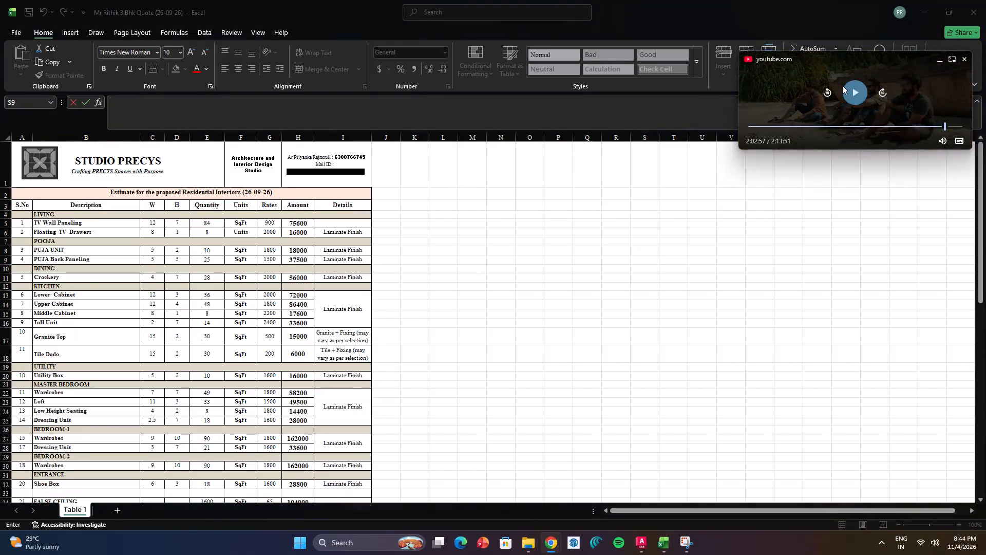
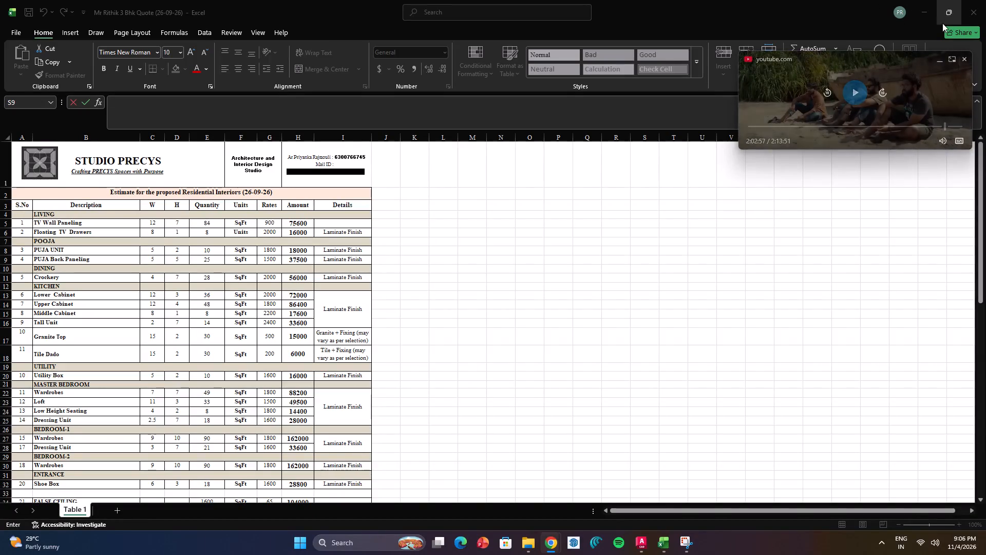
Try to dismiss the floating YouTube video over the quotation sheet and switch to the Chrome browser.
{"action": "left_click_drag", "start_coordinate": [964, 63], "coordinate": [963, 67]}
{"action": "left_click_drag", "start_coordinate": [558, 539], "coordinate": [552, 541]}
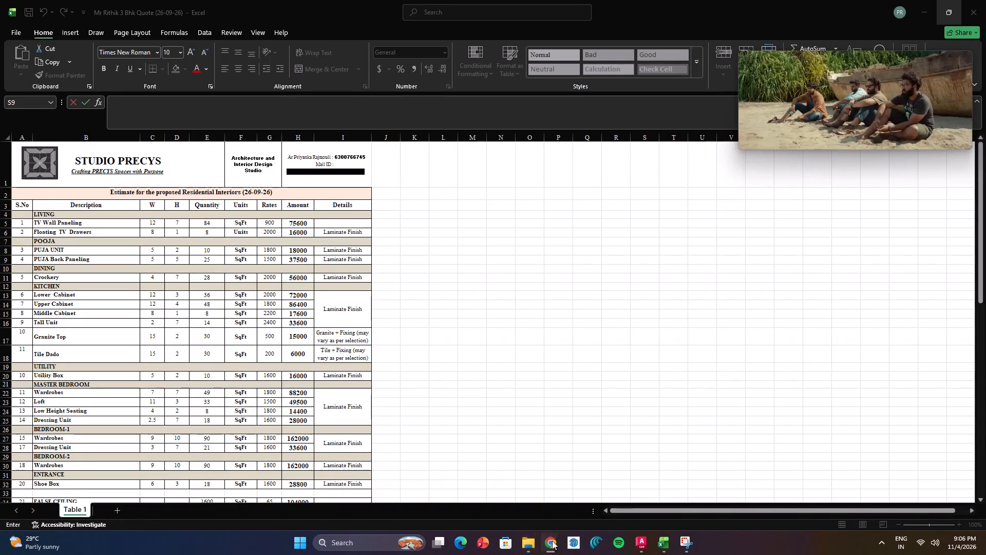
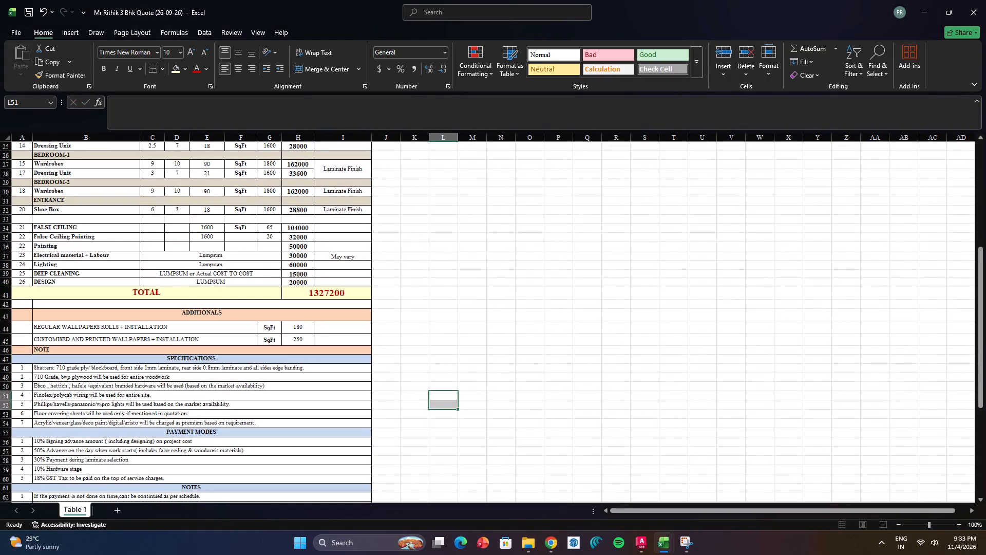
Renumber the Utility Box as item 12 and the Master Bedroom Wardrobes as item 13.
{"action": "scroll", "coordinate": [202, 350], "scroll_direction": "up", "scroll_amount": 3}
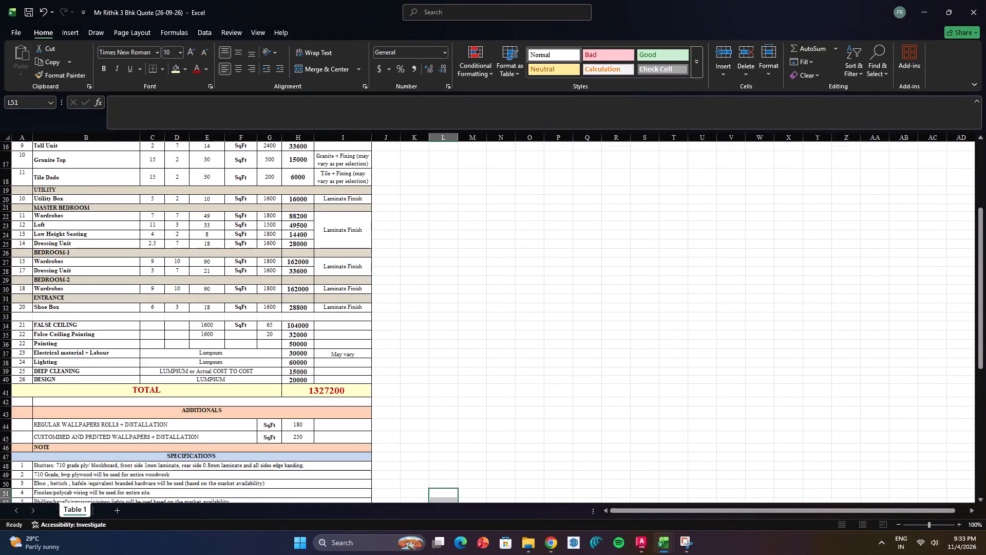
{"action": "scroll", "coordinate": [27, 219], "scroll_direction": "up", "scroll_amount": 2}
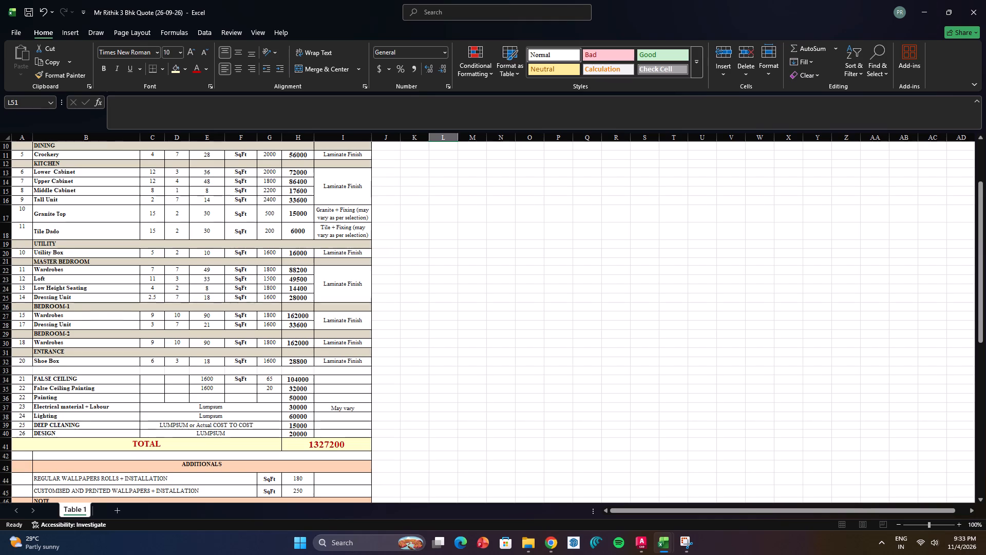
{"action": "left_click", "coordinate": [24, 252]}
{"action": "type", "text": "12"}
{"action": "left_click", "coordinate": [21, 268]}
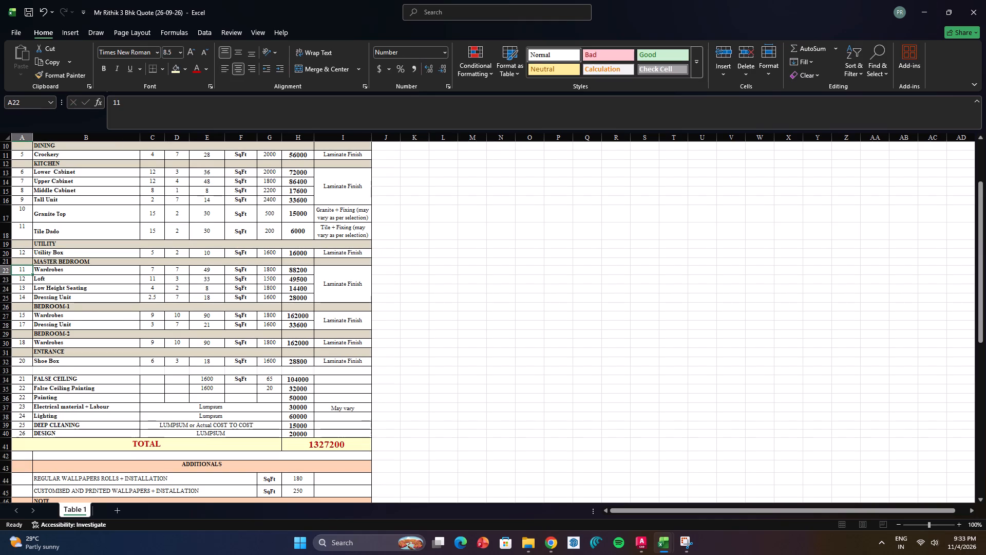
{"action": "type", "text": "13"}
{"action": "left_click", "coordinate": [450, 314]}
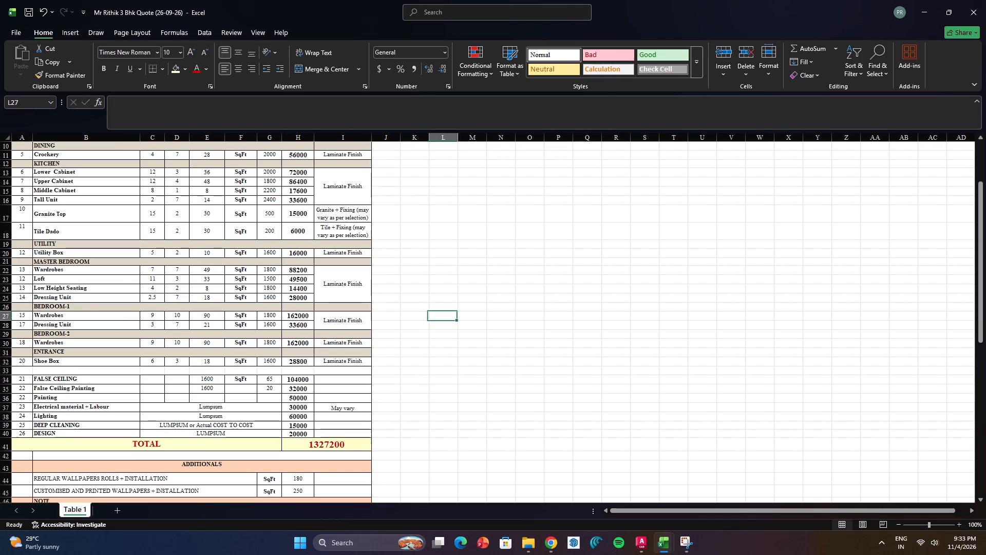
Fill the Master Bedroom serial numbers as a series from 13 at Wardrobes to 16 at Dressing Unit.
{"action": "left_click", "coordinate": [24, 270]}
{"action": "left_click_drag", "start_coordinate": [31, 274], "coordinate": [28, 307]}
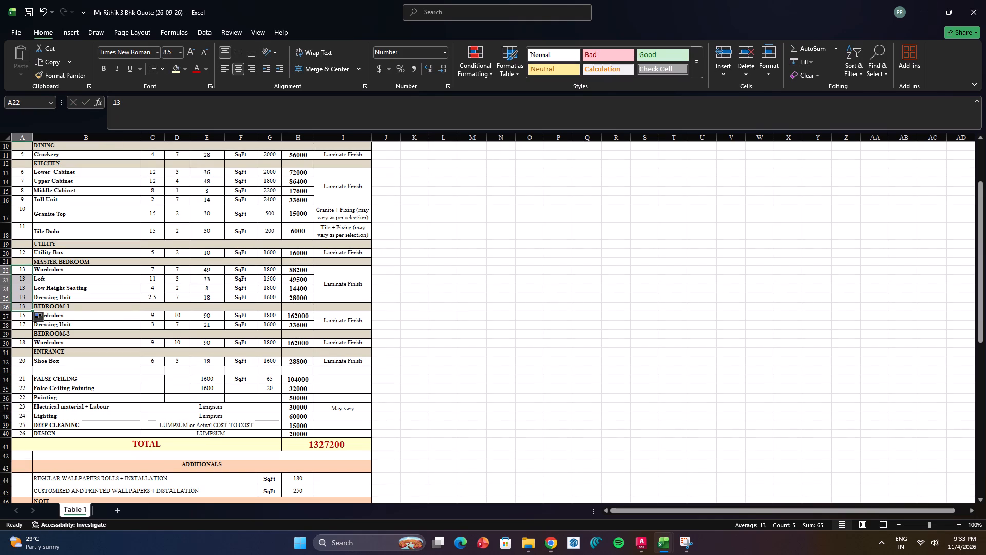
{"action": "key", "text": "ctrl+z"}
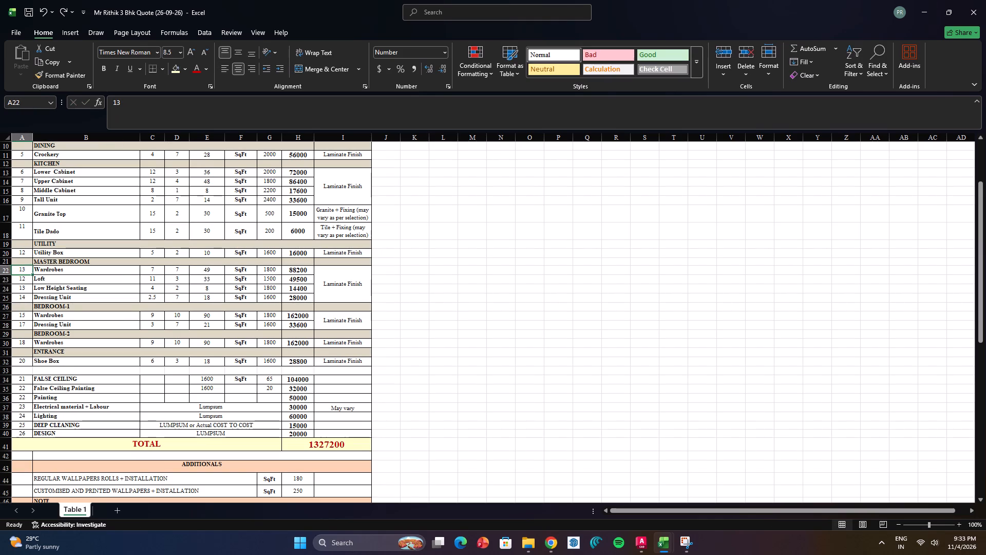
{"action": "left_click_drag", "start_coordinate": [33, 273], "coordinate": [34, 302]}
{"action": "left_click", "coordinate": [45, 309]}
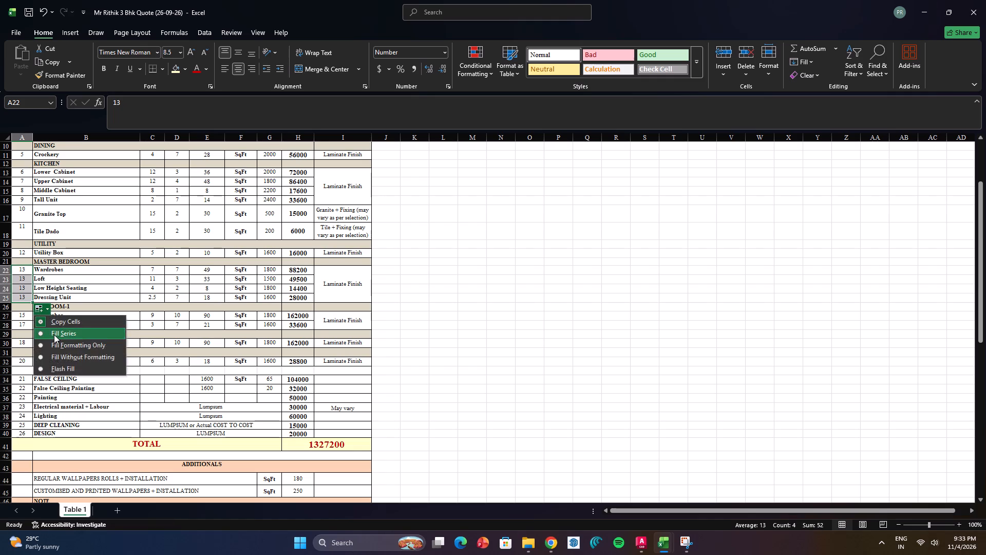
{"action": "left_click", "coordinate": [54, 335]}
Renumber the Bedroom-1 Wardrobes as 17, the Bedroom-1 Dressing Unit as 18 and the Bedroom-2 Wardrobes as 19.
{"action": "left_click", "coordinate": [26, 317]}
{"action": "type", "text": "17"}
{"action": "left_click", "coordinate": [19, 324]}
{"action": "type", "text": "18"}
{"action": "left_click", "coordinate": [24, 338]}
{"action": "left_click", "coordinate": [23, 343]}
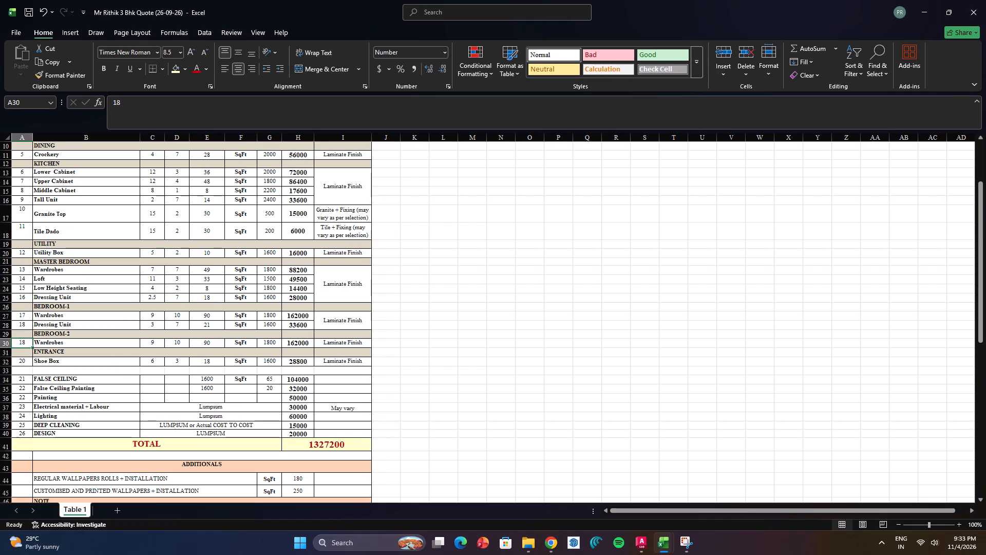
{"action": "type", "text": "19"}
{"action": "left_click", "coordinate": [22, 362]}
{"action": "left_click", "coordinate": [473, 366]}
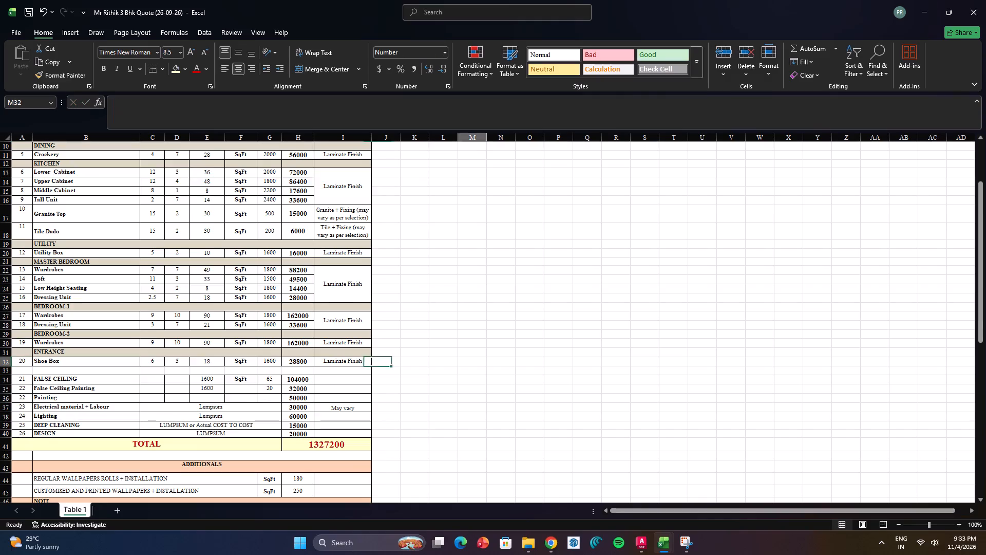
Check which amount cells the TOTAL formula sums, leaving the formula as it is.
{"action": "scroll", "coordinate": [365, 381], "scroll_direction": "down", "scroll_amount": 3}
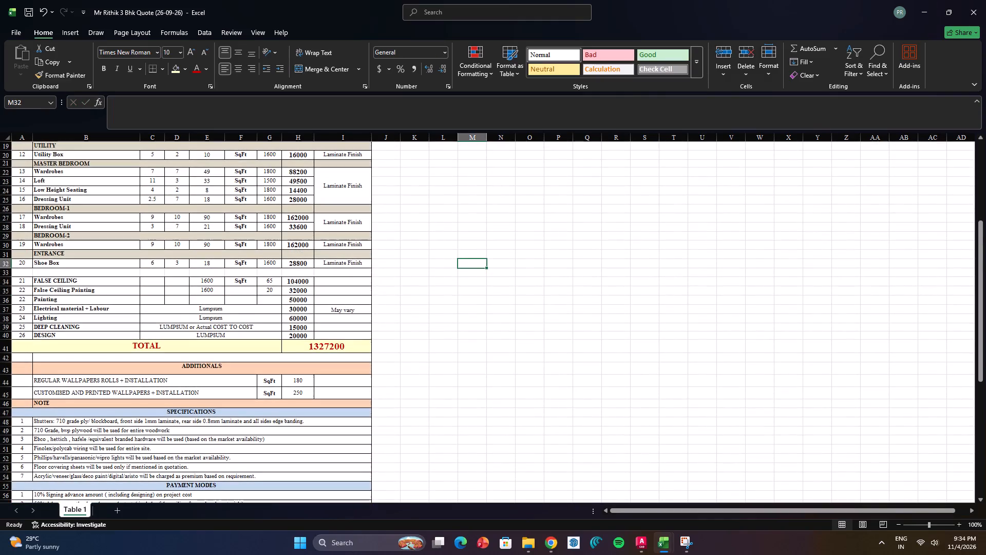
{"action": "scroll", "coordinate": [368, 380], "scroll_direction": "down", "scroll_amount": 2}
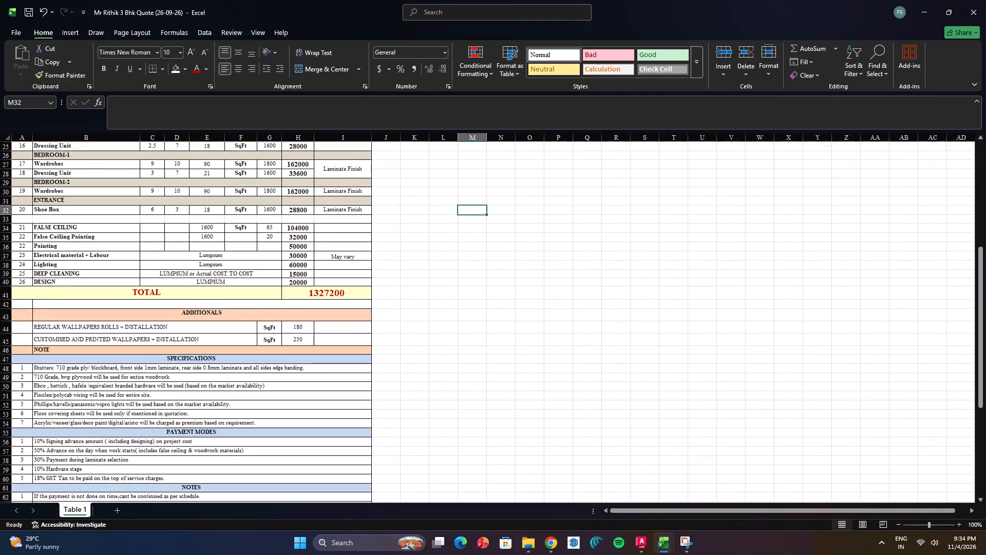
{"action": "left_click", "coordinate": [330, 293]}
{"action": "left_click", "coordinate": [330, 293]}
{"action": "scroll", "coordinate": [333, 346], "scroll_direction": "up", "scroll_amount": 4}
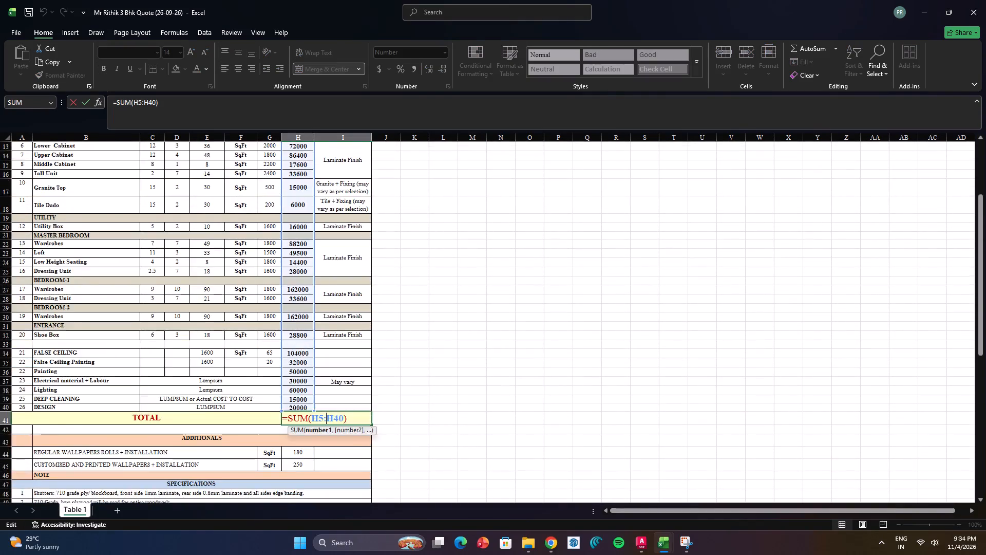
{"action": "scroll", "coordinate": [332, 346], "scroll_direction": "up", "scroll_amount": 5}
{"action": "key", "text": "Escape"}
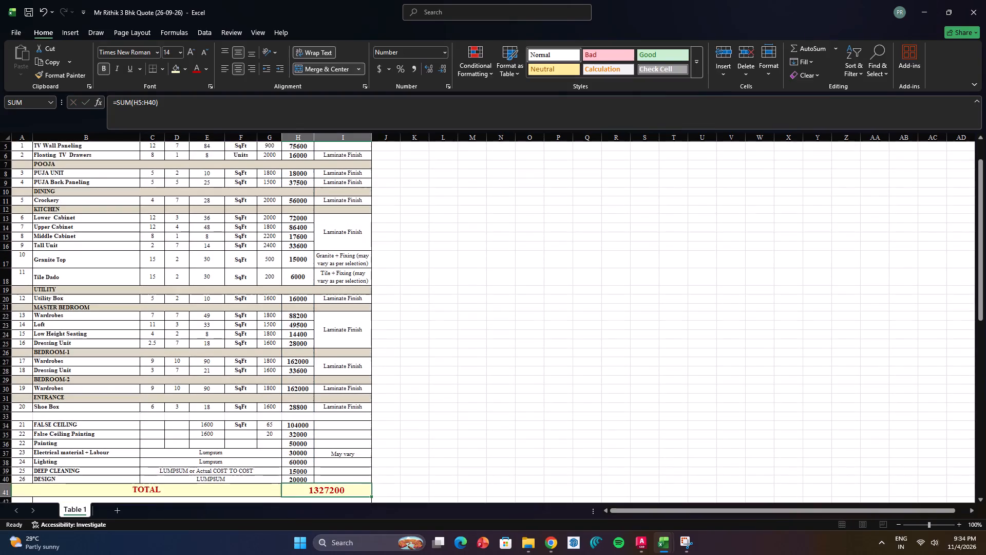
Review the quotation down to PART B and highlight the full range from the Artifacts row up to the header.
{"action": "left_click", "coordinate": [627, 345]}
{"action": "scroll", "coordinate": [395, 346], "scroll_direction": "down", "scroll_amount": 10}
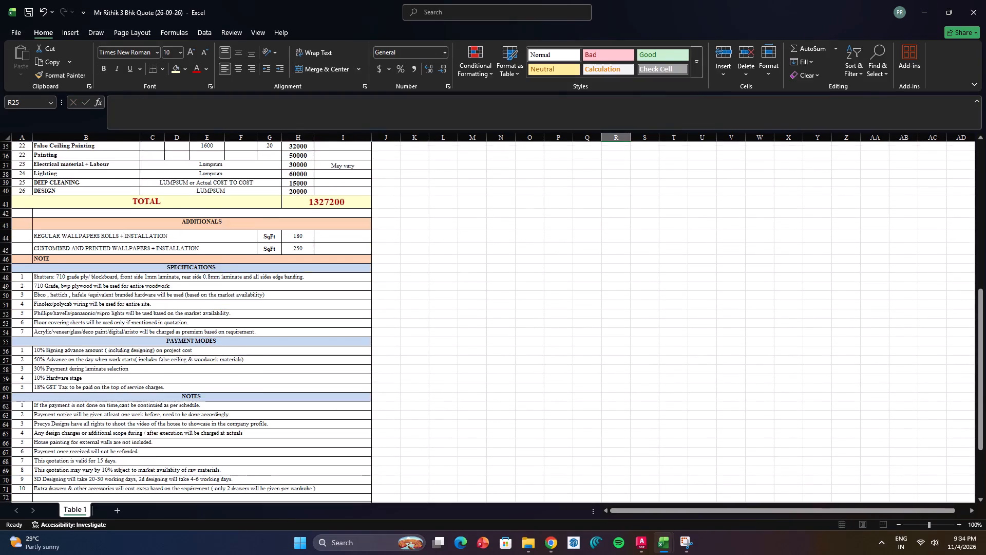
{"action": "scroll", "coordinate": [387, 360], "scroll_direction": "down", "scroll_amount": 2}
{"action": "scroll", "coordinate": [351, 404], "scroll_direction": "down", "scroll_amount": 5}
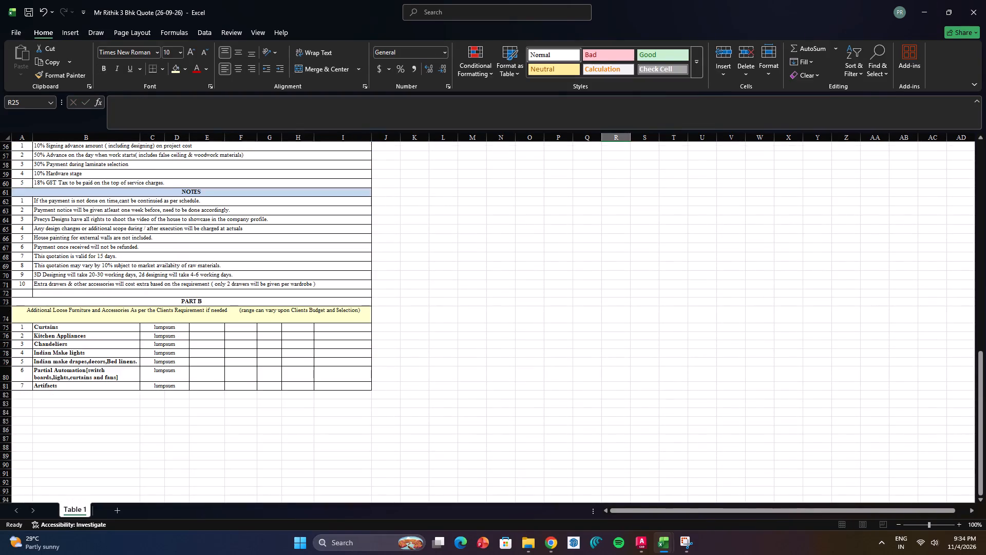
{"action": "left_click_drag", "start_coordinate": [370, 387], "coordinate": [25, 116]}
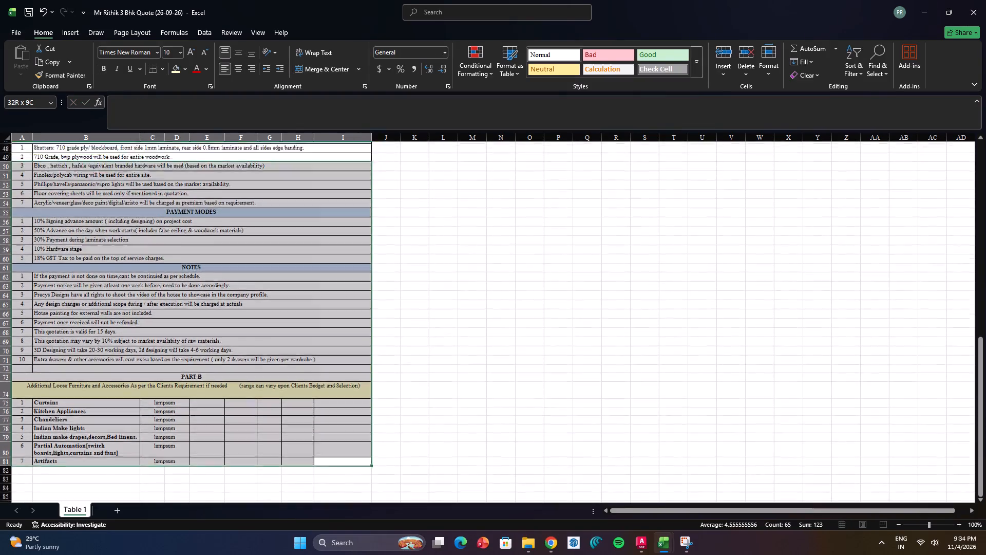
{"action": "left_click_drag", "start_coordinate": [25, 116], "coordinate": [9, 150]}
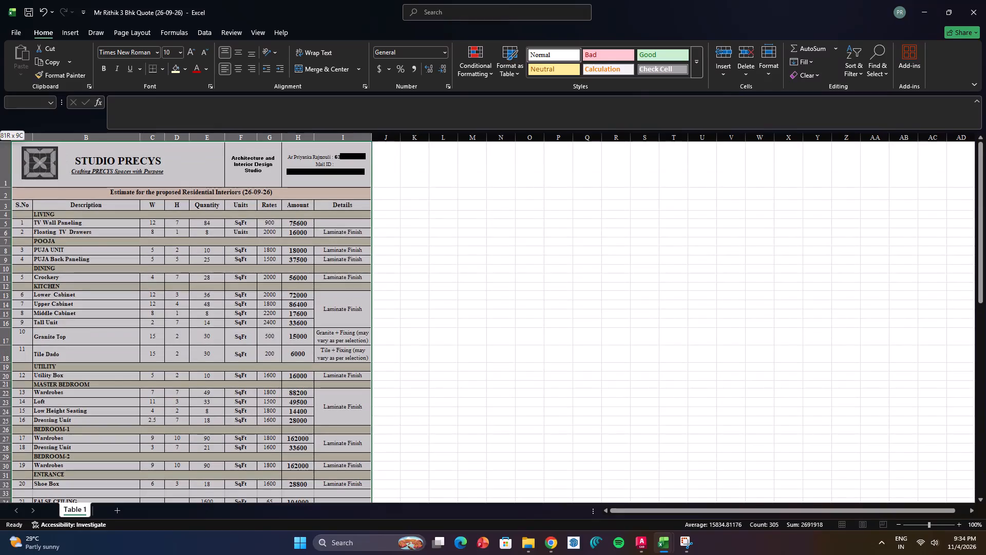
{"action": "left_click_drag", "start_coordinate": [9, 150], "coordinate": [7, 156]}
{"action": "scroll", "coordinate": [254, 217], "scroll_direction": "up", "scroll_amount": 5}
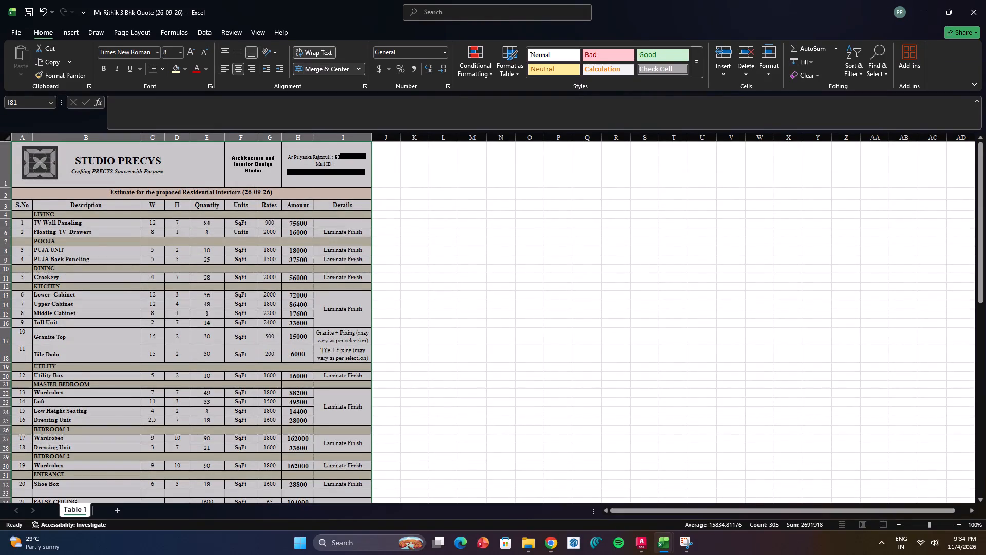
{"action": "scroll", "coordinate": [254, 217], "scroll_direction": "down", "scroll_amount": 8}
{"action": "scroll", "coordinate": [254, 217], "scroll_direction": "up", "scroll_amount": 16}
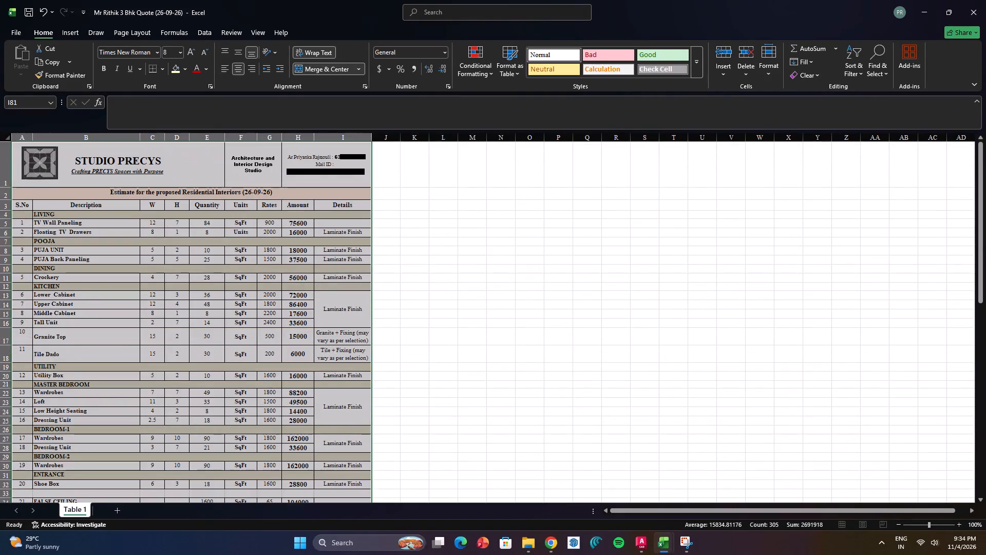
Change the date in the "Estimate for the proposed Residential Interiors" title to 04-11-26.
{"action": "double_click", "coordinate": [259, 193]}
{"action": "left_click", "coordinate": [252, 191]}
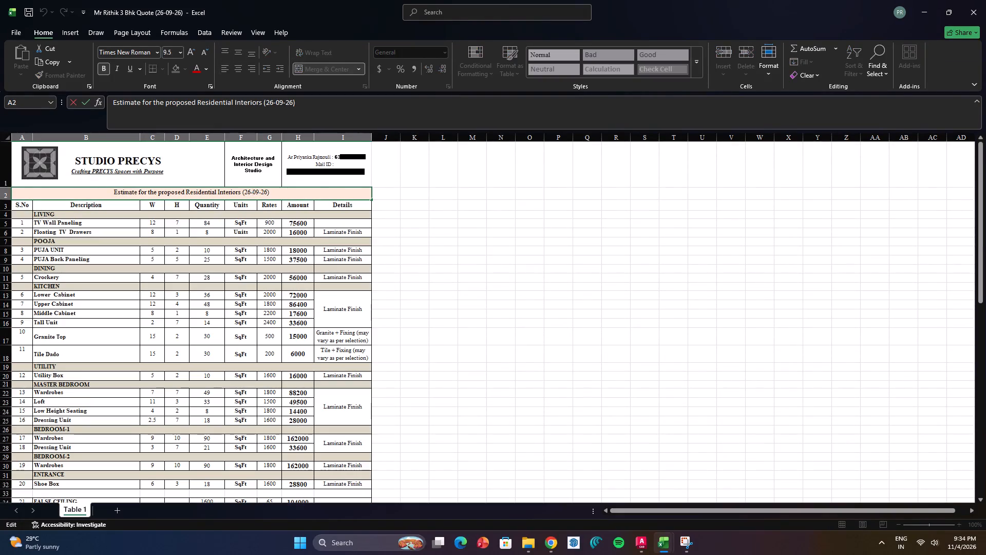
{"action": "key", "text": "Left"}
{"action": "key", "text": "BackSpace"}
{"action": "key", "text": "BackSpace"}
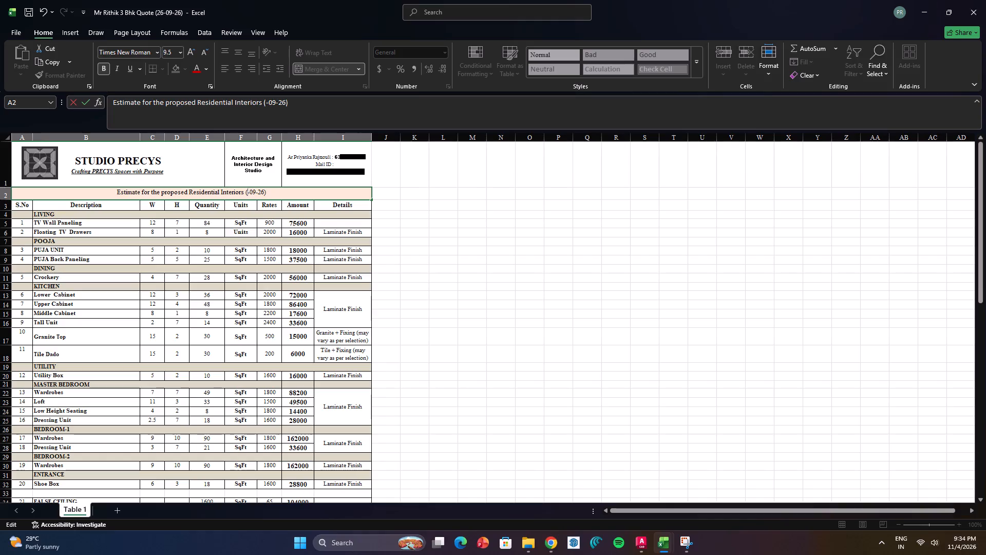
{"action": "key", "text": "0"}
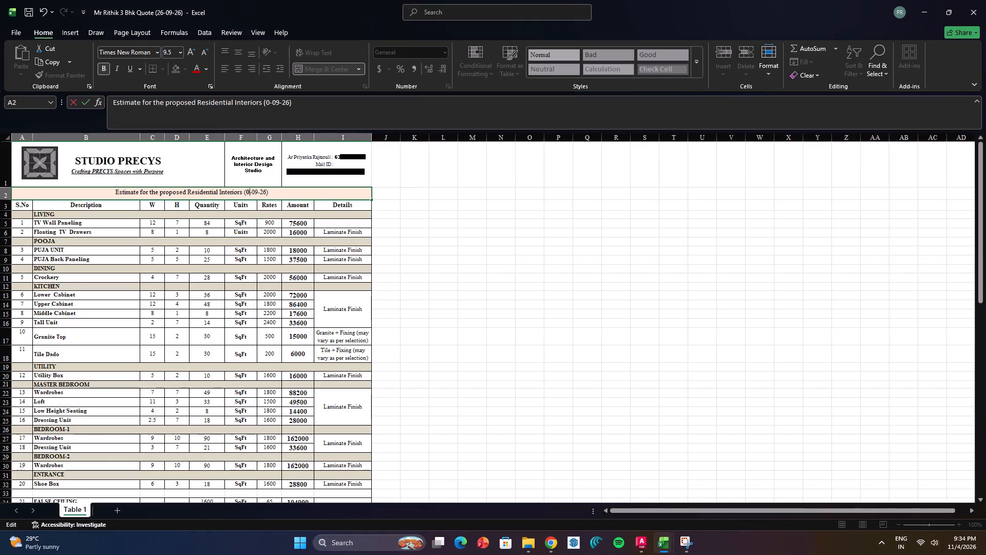
{"action": "key", "text": "4"}
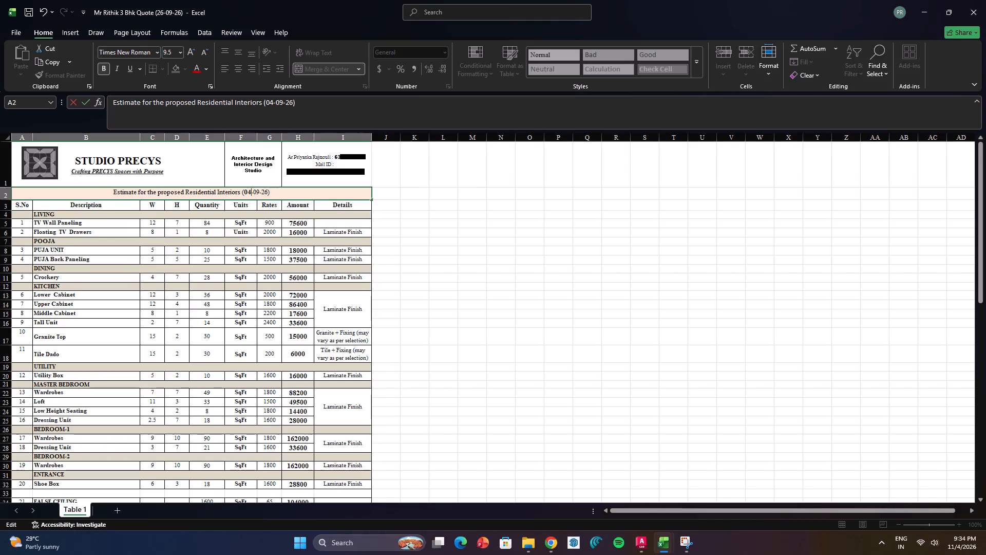
{"action": "key", "text": "Right"}
{"action": "key", "text": "Right"}
{"action": "key", "text": "Right"}
{"action": "key", "text": "BackSpace"}
{"action": "key", "text": "BackSpace"}
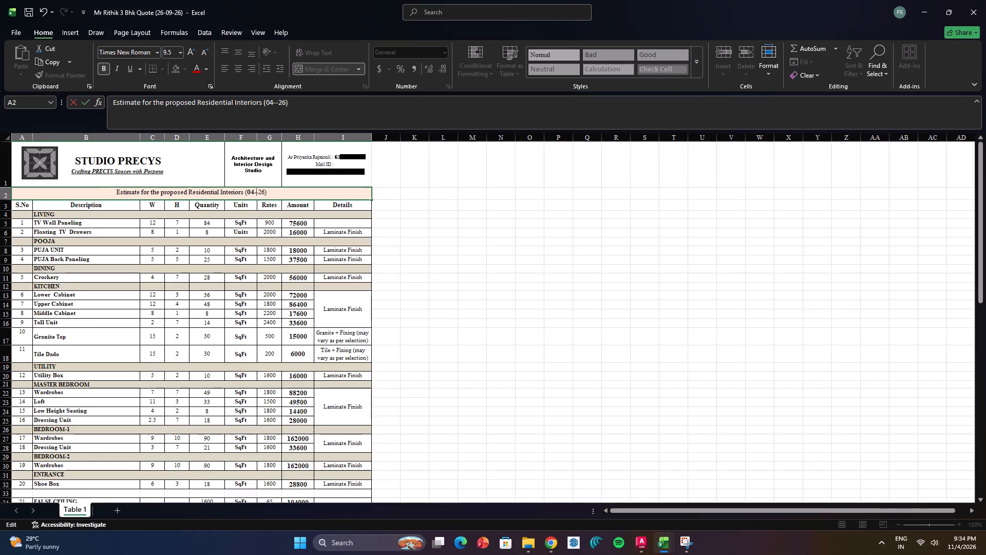
{"action": "type", "text": "11"}
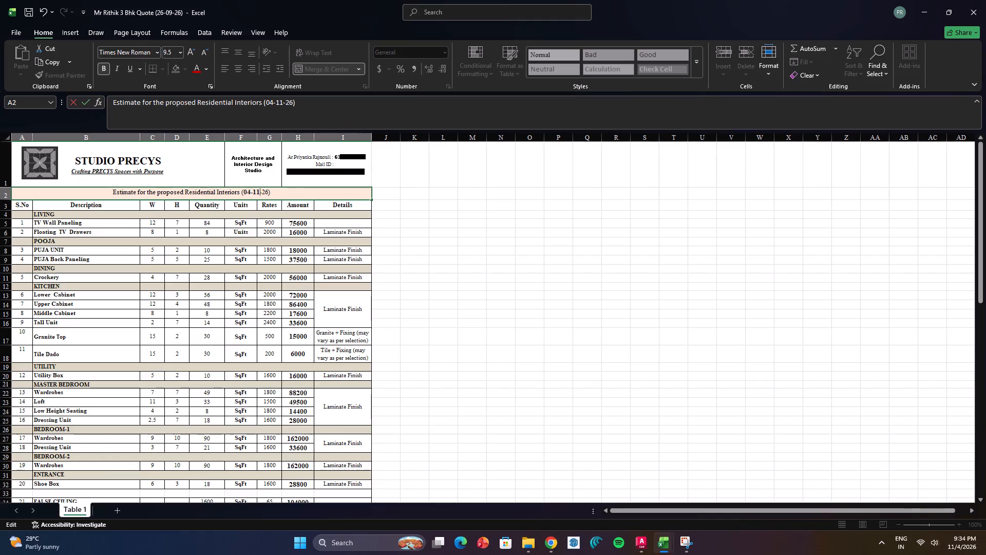
{"action": "key", "text": "Right"}
{"action": "key", "text": "Right"}
{"action": "key", "text": "Right"}
{"action": "key", "text": "BackSpace"}
{"action": "key", "text": "BackSpace"}
{"action": "type", "text": "26"}
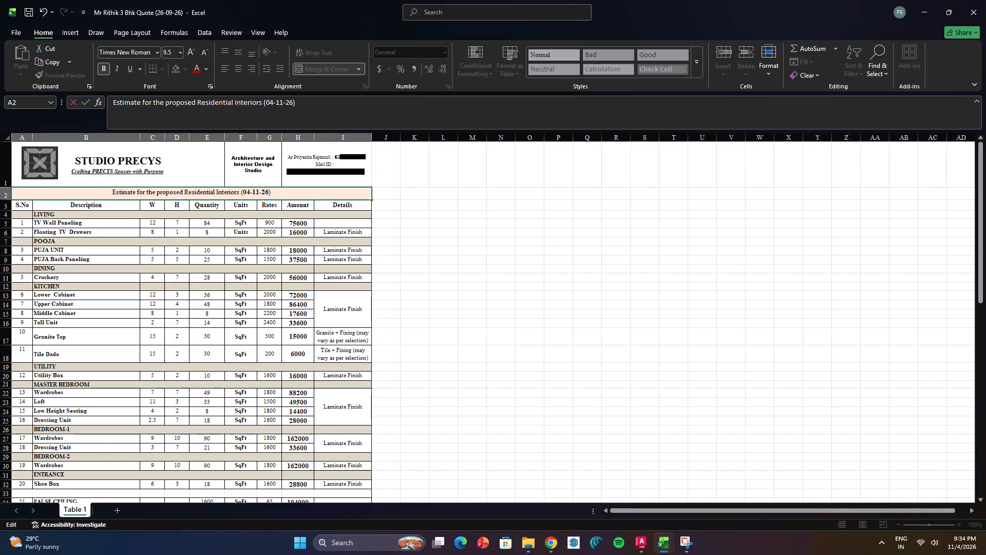
Remove bold from the date 04-11-26 in the estimate title and decrease its font size.
{"action": "left_click_drag", "start_coordinate": [243, 190], "coordinate": [270, 190]}
{"action": "left_click_drag", "start_coordinate": [270, 190], "coordinate": [267, 189]}
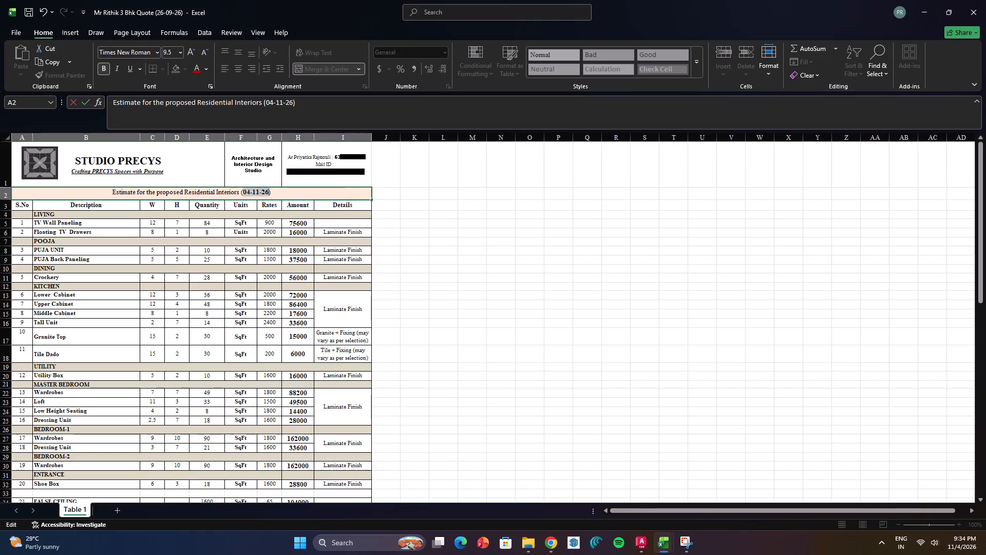
{"action": "left_click", "coordinate": [105, 67]}
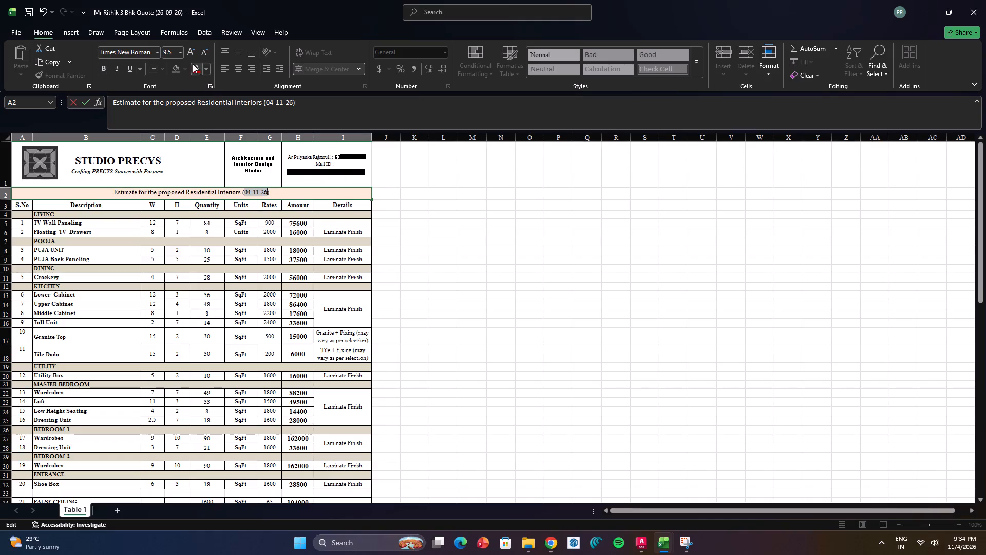
{"action": "left_click", "coordinate": [202, 51]}
{"action": "left_click", "coordinate": [470, 165]}
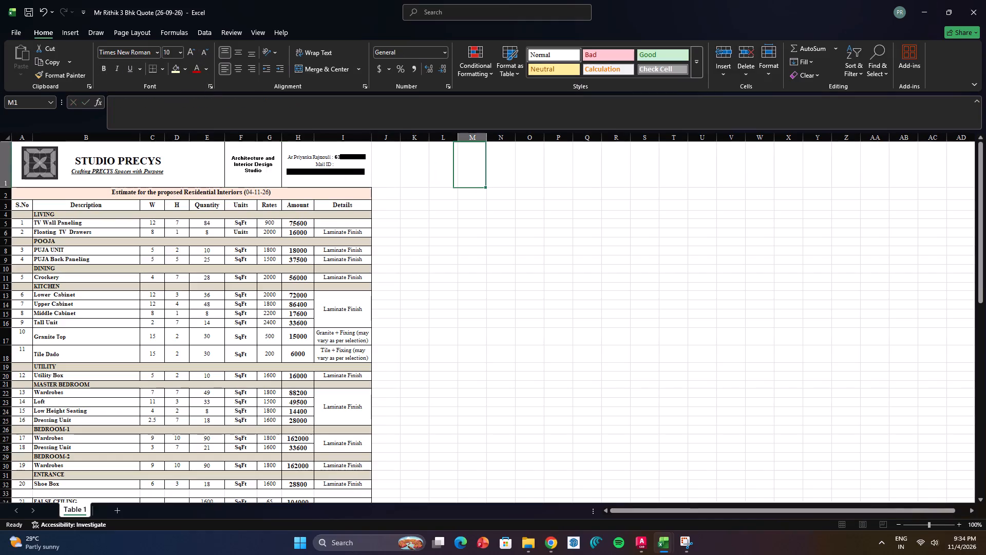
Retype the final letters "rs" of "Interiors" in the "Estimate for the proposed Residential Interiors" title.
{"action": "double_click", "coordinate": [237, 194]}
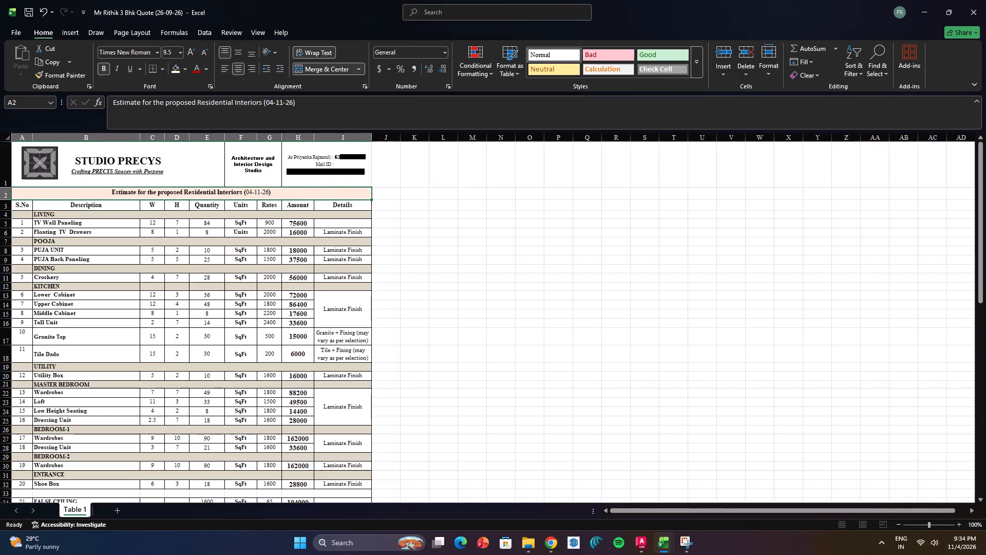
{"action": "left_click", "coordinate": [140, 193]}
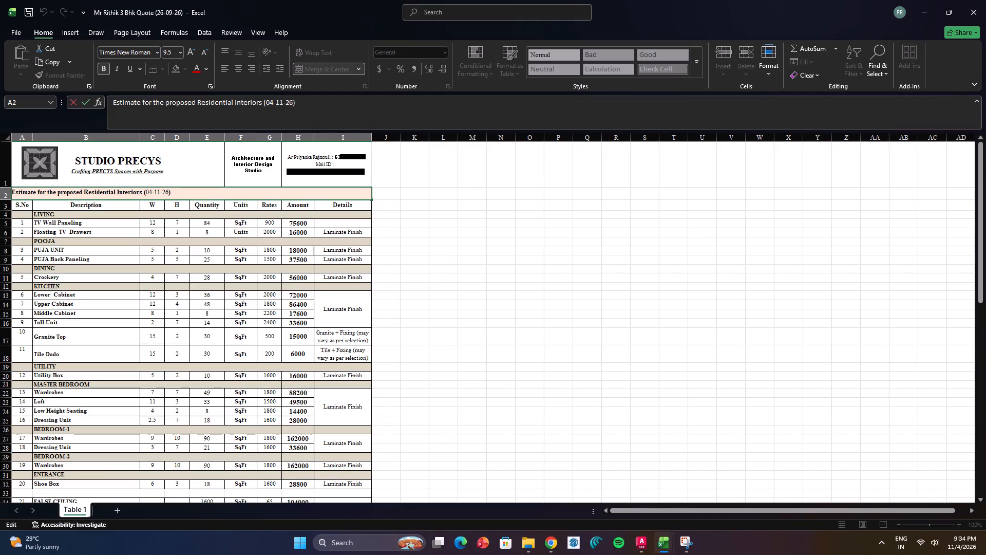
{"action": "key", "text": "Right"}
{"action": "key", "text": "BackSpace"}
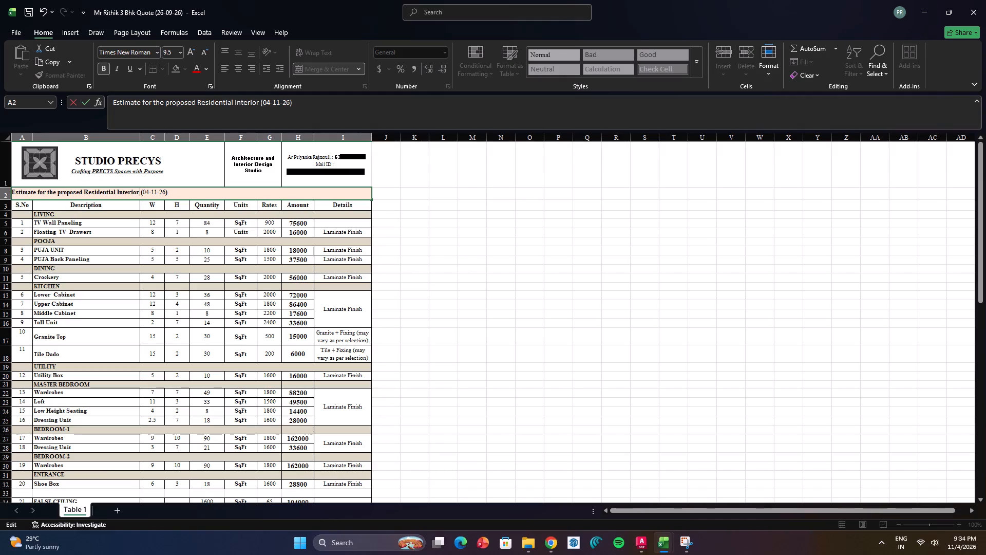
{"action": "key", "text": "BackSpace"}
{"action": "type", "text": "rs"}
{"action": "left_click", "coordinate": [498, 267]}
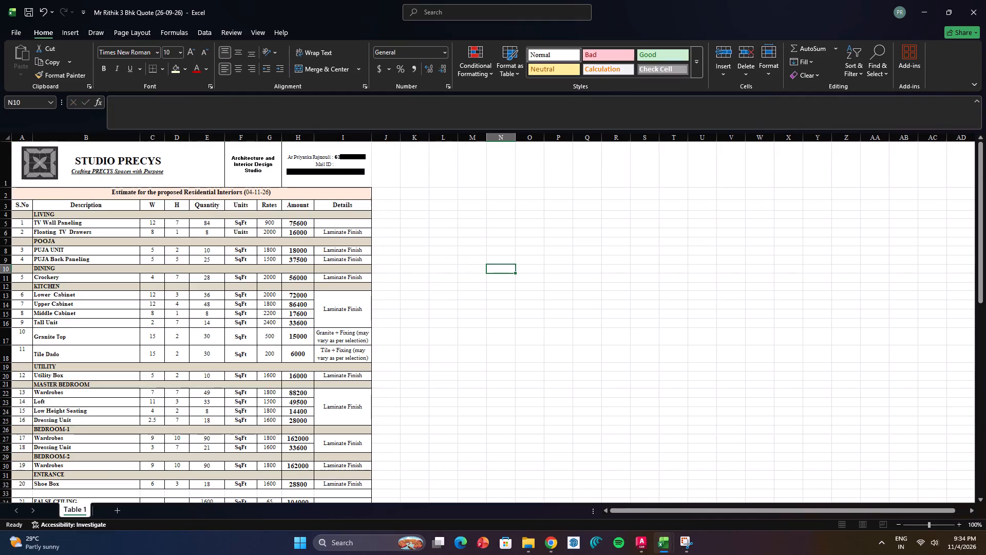
Select the whole quotation from the last cell of the Artifacts row in PART B up to the STUDIO PRECYS header.
{"action": "scroll", "coordinate": [427, 260], "scroll_direction": "down", "scroll_amount": 14}
{"action": "scroll", "coordinate": [390, 417], "scroll_direction": "down", "scroll_amount": 3}
{"action": "left_click_drag", "start_coordinate": [363, 423], "coordinate": [271, 411]}
{"action": "left_click", "coordinate": [543, 388]}
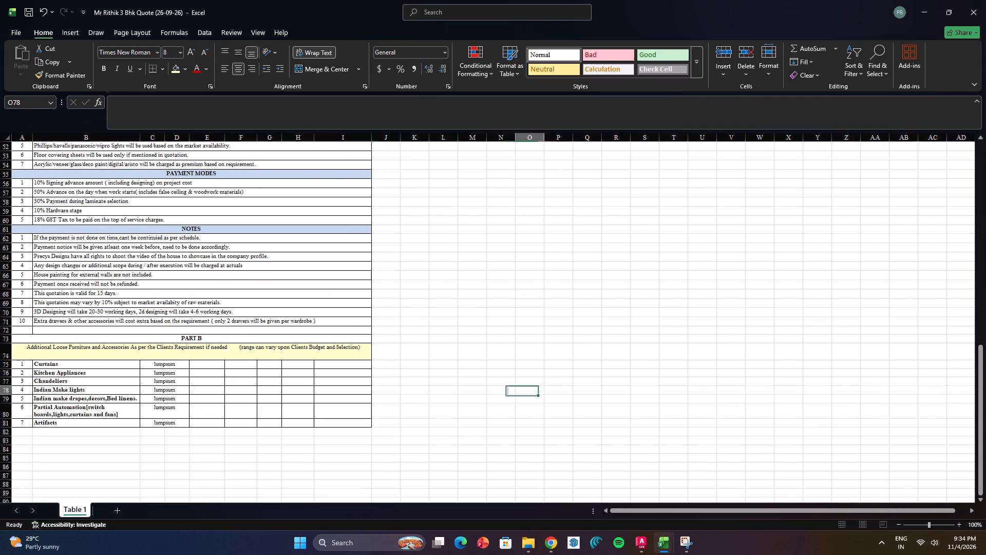
{"action": "left_click_drag", "start_coordinate": [368, 422], "coordinate": [14, 149]}
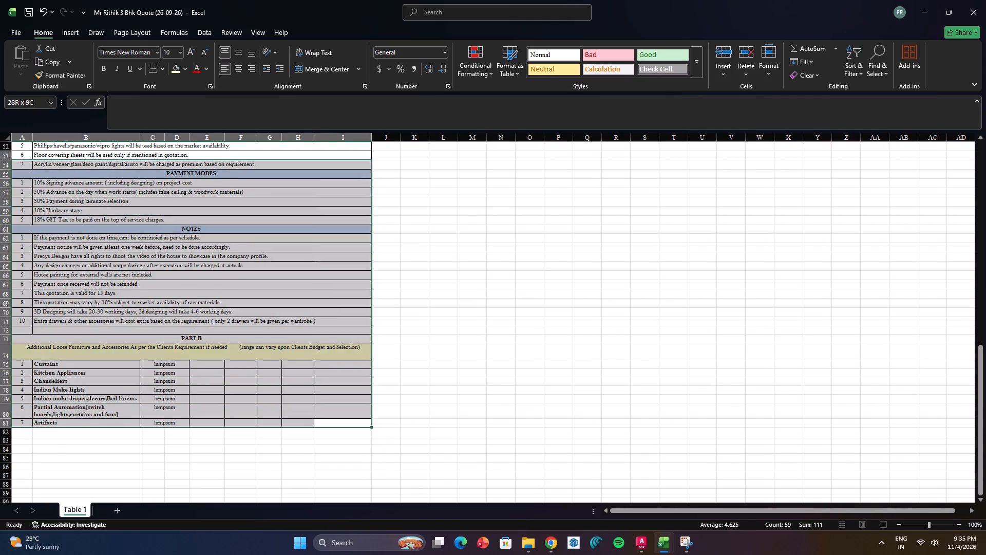
{"action": "left_click_drag", "start_coordinate": [14, 149], "coordinate": [3, 59]}
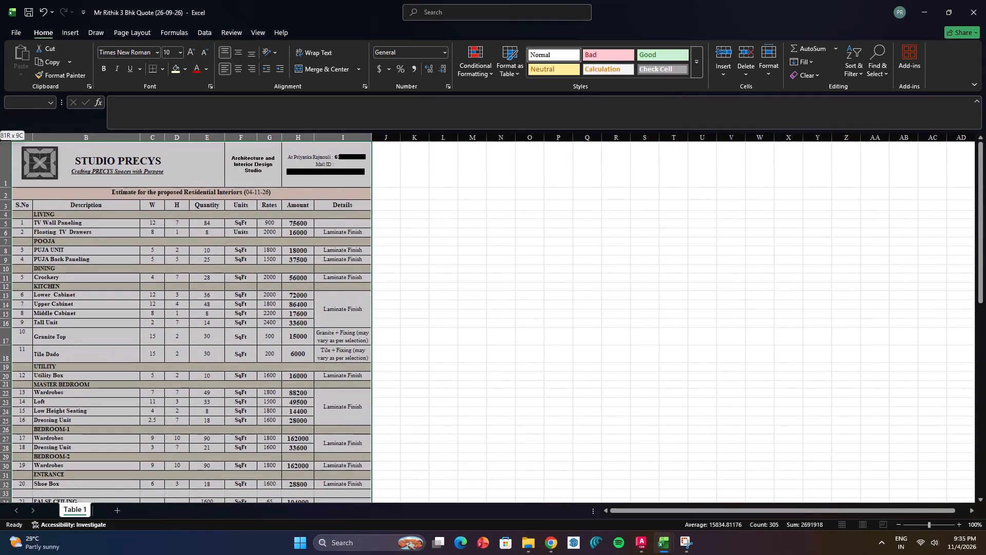
{"action": "left_click_drag", "start_coordinate": [3, 59], "coordinate": [0, 183]}
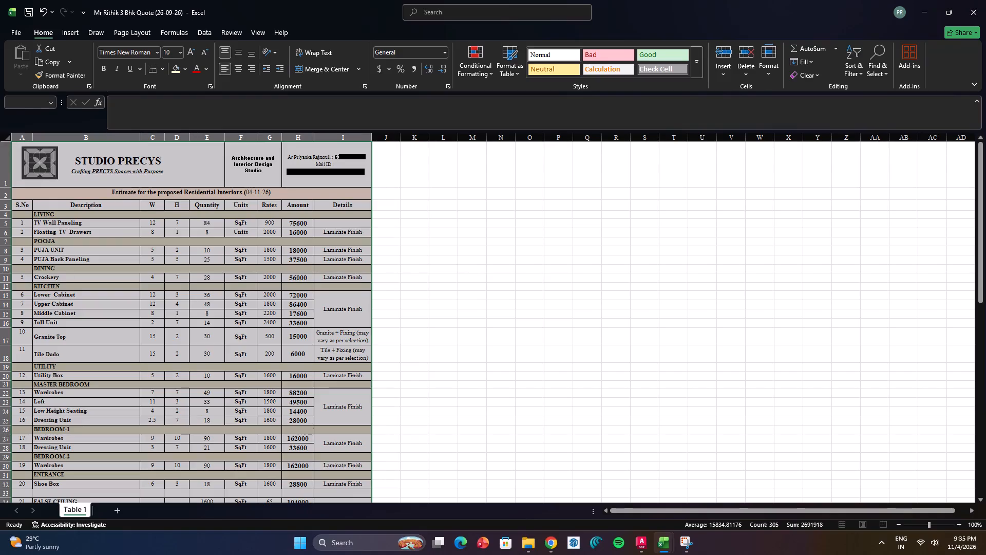
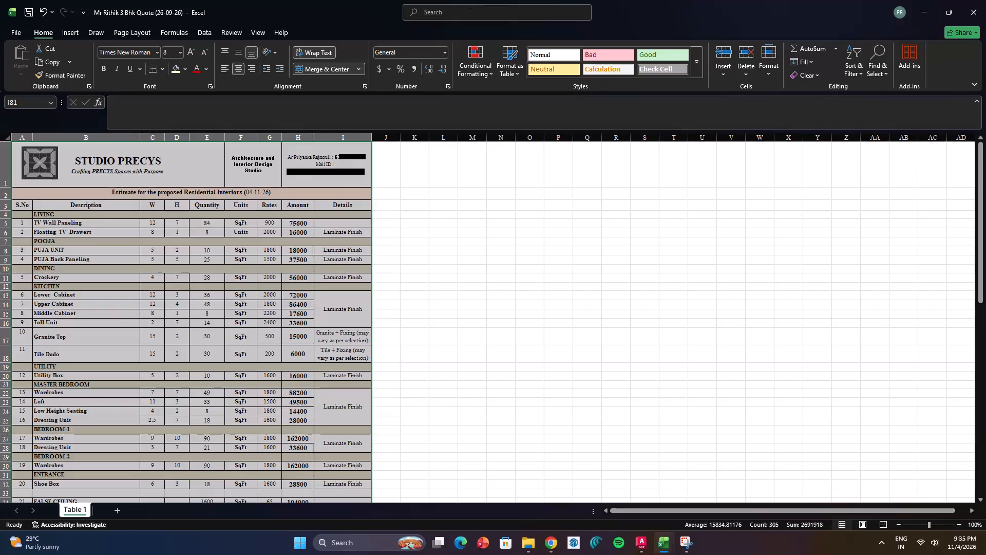
Narrow the Description column (column B) in two adjustments to make the whole quotation table narrower.
{"action": "scroll", "coordinate": [329, 372], "scroll_direction": "down", "scroll_amount": 6}
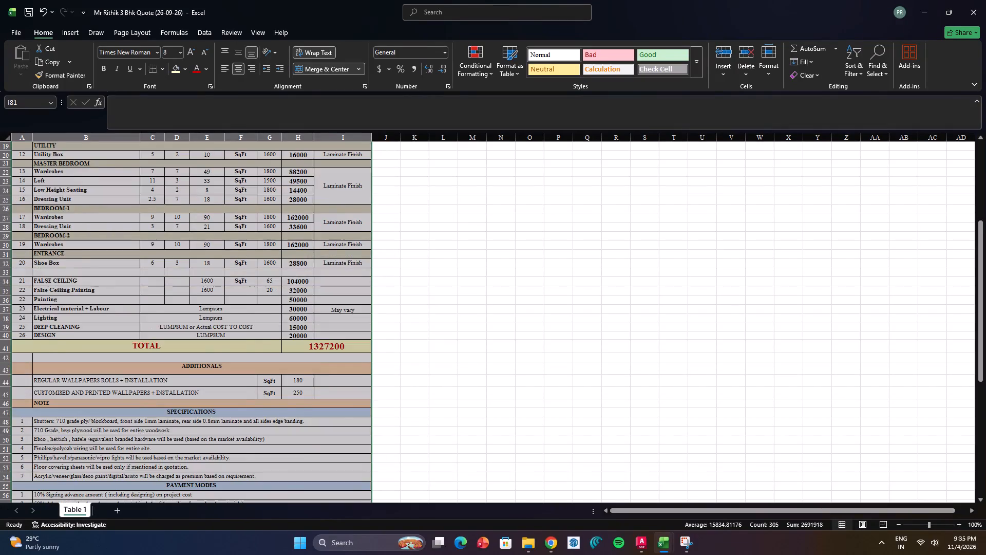
{"action": "scroll", "coordinate": [328, 372], "scroll_direction": "up", "scroll_amount": 12}
{"action": "left_click_drag", "start_coordinate": [518, 320], "coordinate": [509, 316]}
{"action": "left_click", "coordinate": [127, 136]}
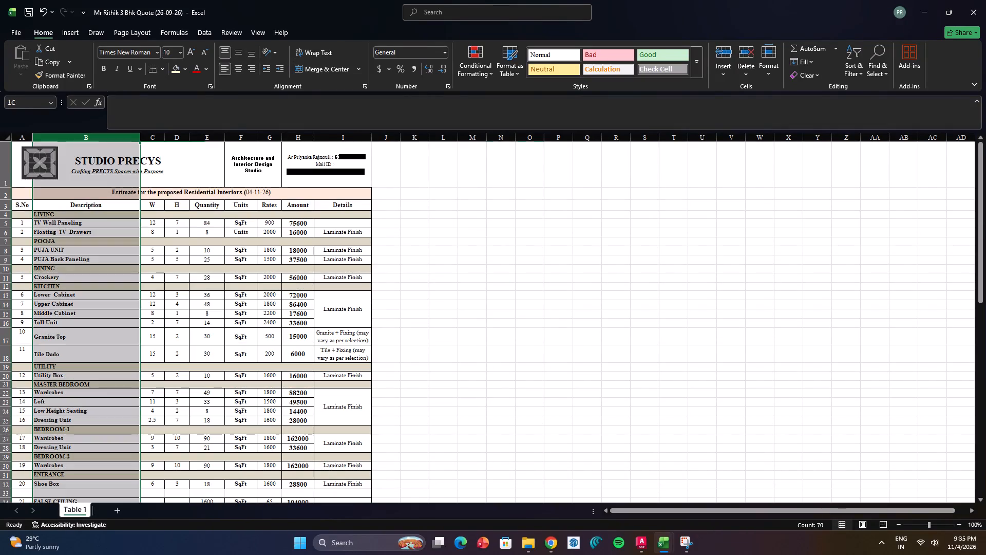
{"action": "left_click_drag", "start_coordinate": [142, 137], "coordinate": [123, 138]}
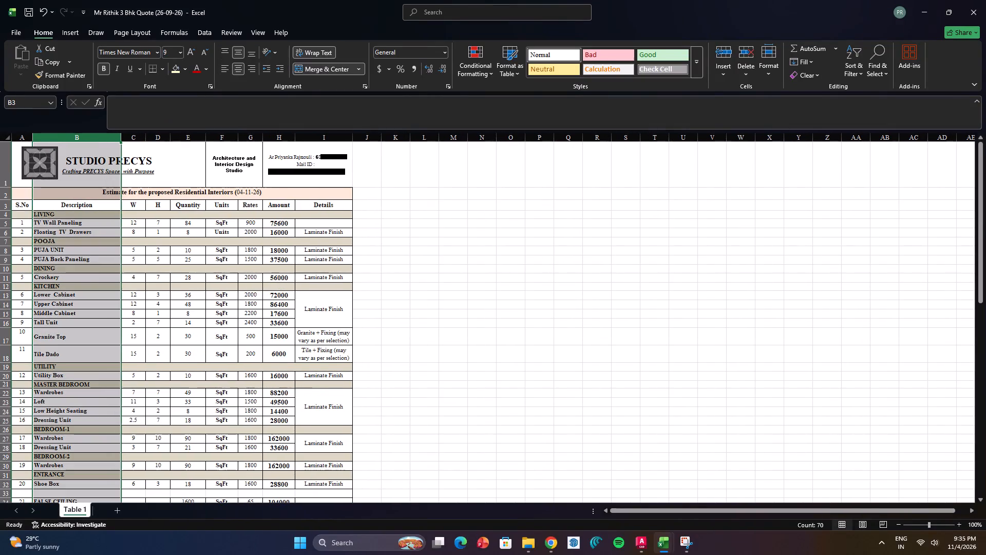
{"action": "left_click_drag", "start_coordinate": [122, 139], "coordinate": [103, 142]}
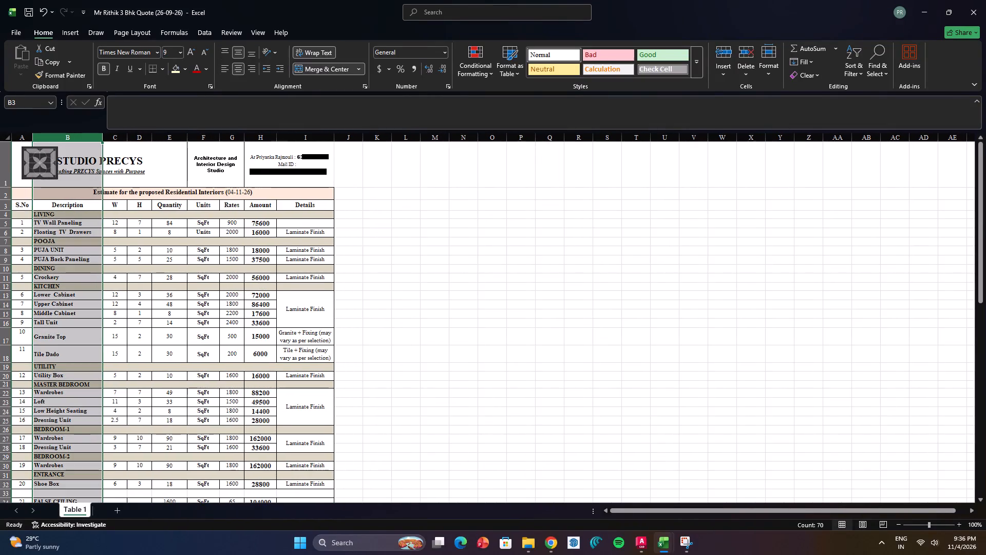
{"action": "left_click", "coordinate": [461, 284]}
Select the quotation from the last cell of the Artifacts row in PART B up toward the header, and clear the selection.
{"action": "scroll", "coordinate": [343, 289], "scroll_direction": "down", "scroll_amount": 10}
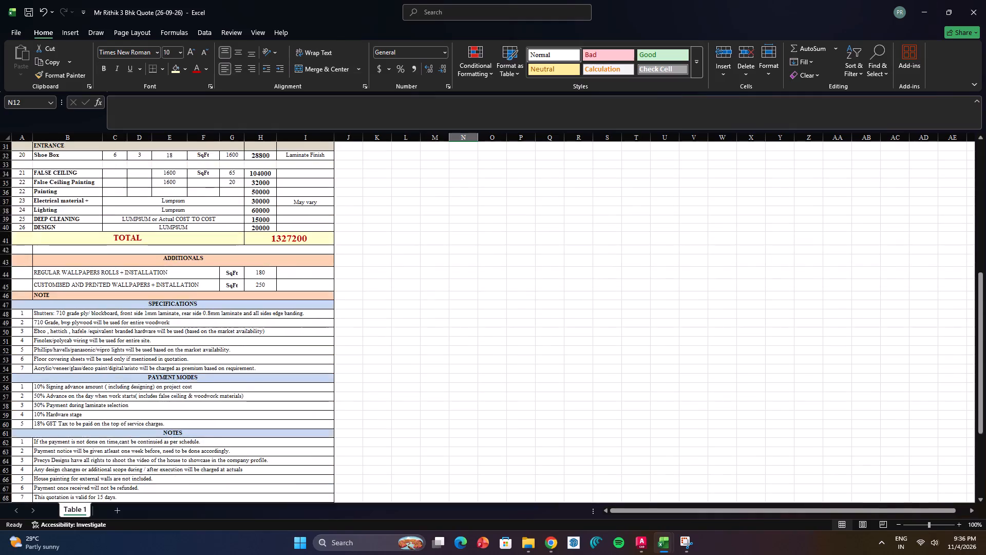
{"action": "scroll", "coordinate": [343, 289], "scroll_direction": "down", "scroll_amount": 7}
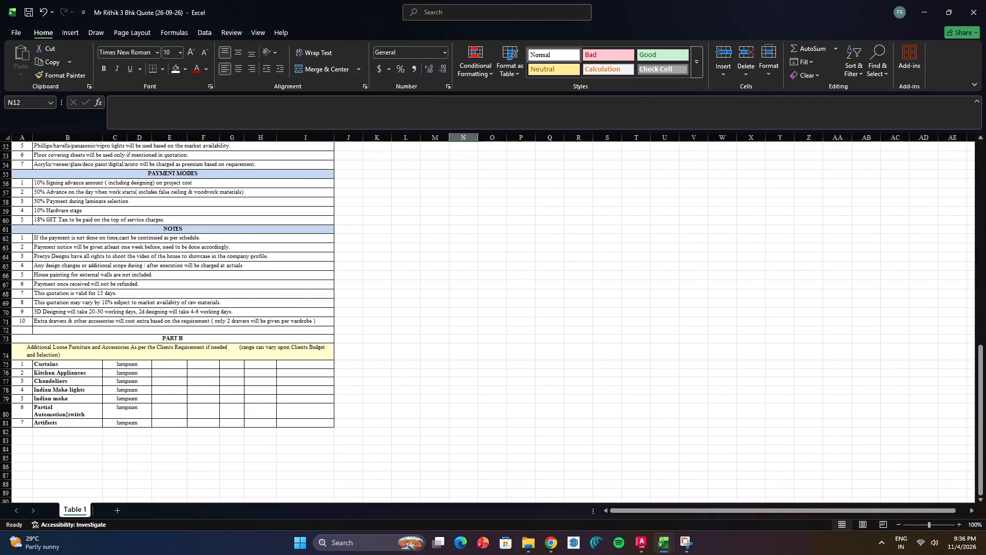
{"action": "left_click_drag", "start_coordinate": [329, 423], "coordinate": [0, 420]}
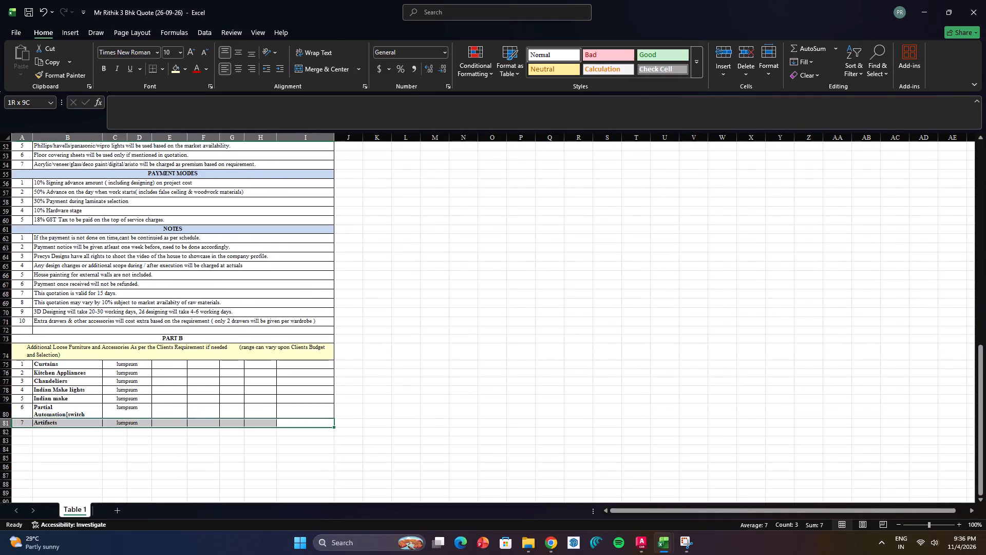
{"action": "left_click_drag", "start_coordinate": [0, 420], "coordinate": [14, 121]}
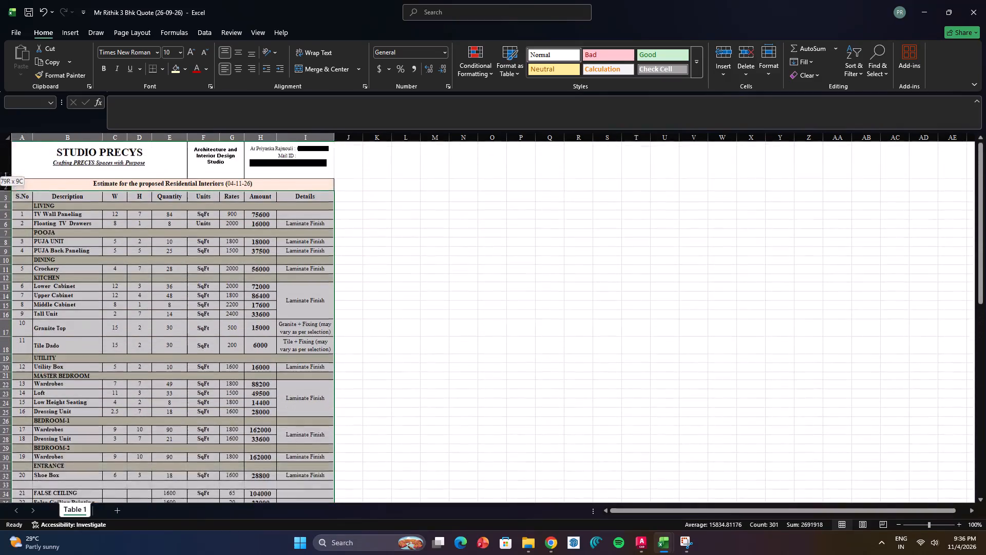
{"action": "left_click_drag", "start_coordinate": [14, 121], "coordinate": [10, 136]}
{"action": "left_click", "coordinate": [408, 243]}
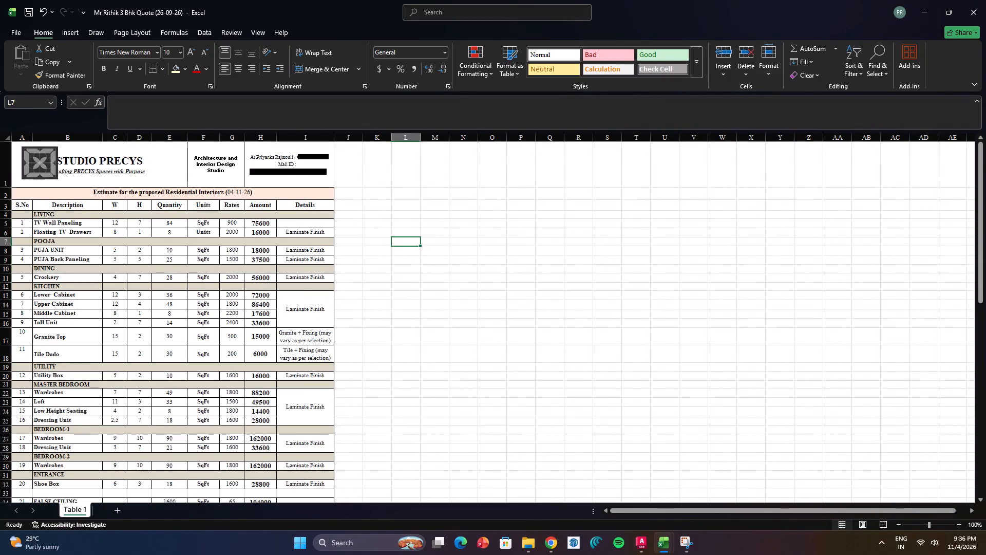
Move the logo toward the left edge of the header cell, clear of the STUDIO PRECYS text.
{"action": "left_click", "coordinate": [102, 172]}
{"action": "left_click_drag", "start_coordinate": [52, 165], "coordinate": [37, 168]}
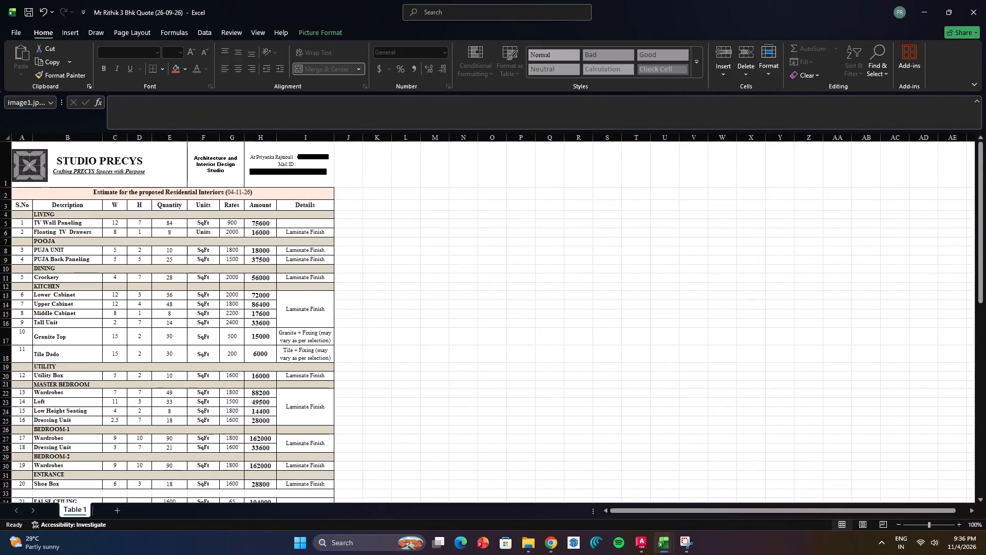
{"action": "left_click_drag", "start_coordinate": [37, 168], "coordinate": [45, 165]}
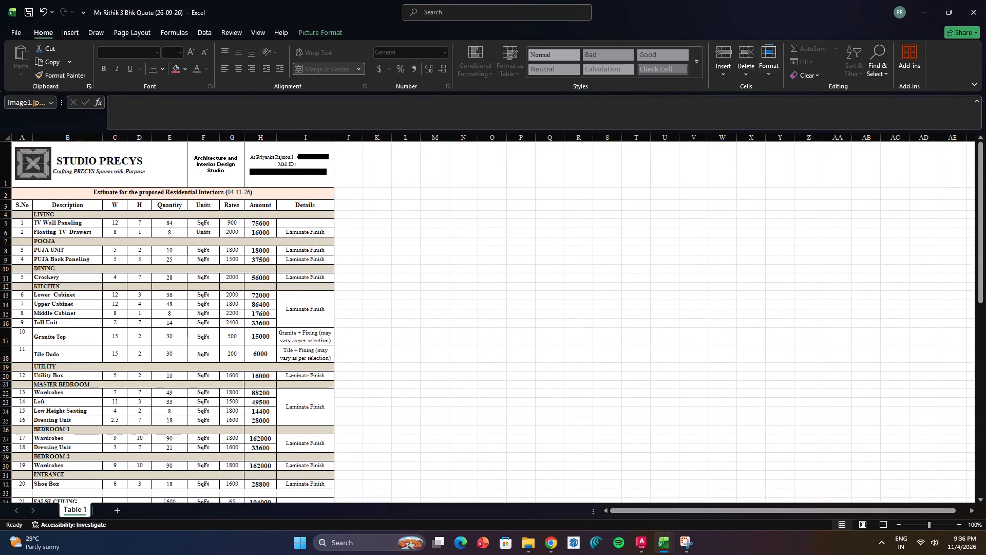
{"action": "left_click_drag", "start_coordinate": [45, 165], "coordinate": [44, 165]}
{"action": "left_click", "coordinate": [499, 258]}
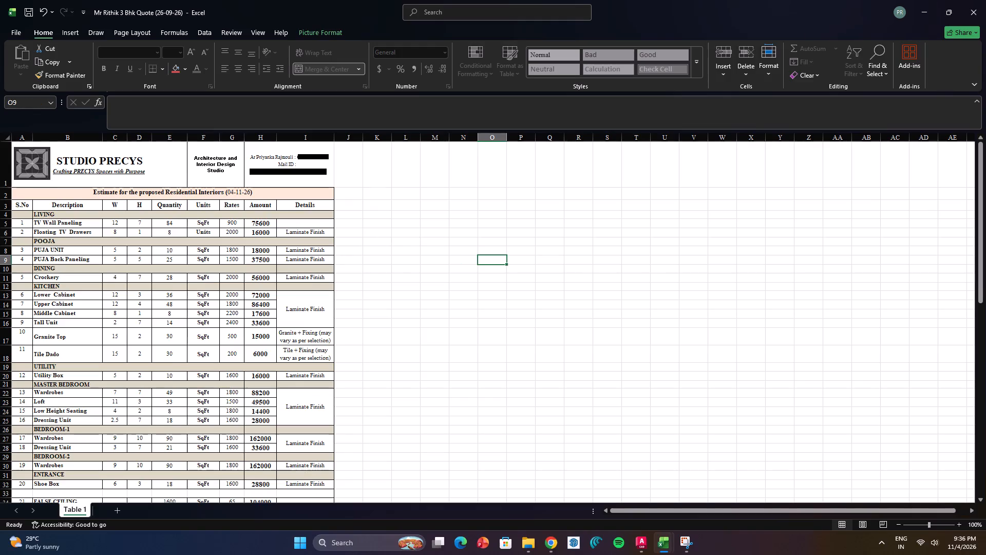
Insert three leading spaces before "STUDIO PRECYS" and three before "Crafting PRECYS Spaces with Purpose" in the header cell.
{"action": "double_click", "coordinate": [76, 159]}
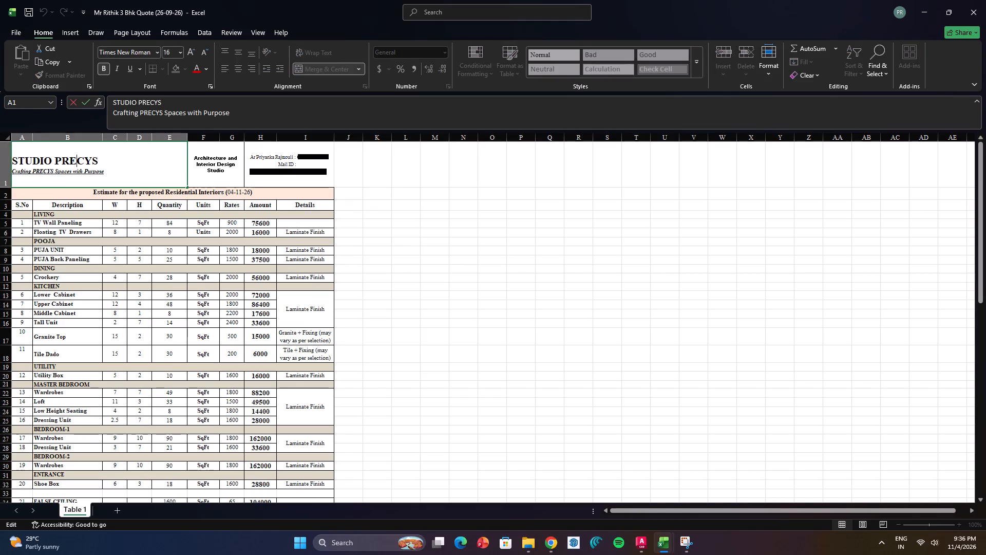
{"action": "left_click", "coordinate": [13, 159]}
{"action": "left_click", "coordinate": [13, 159]}
{"action": "left_click", "coordinate": [14, 161]}
{"action": "key", "text": "space"}
{"action": "key", "text": "space"}
{"action": "key", "text": "space"}
{"action": "left_click", "coordinate": [13, 173]}
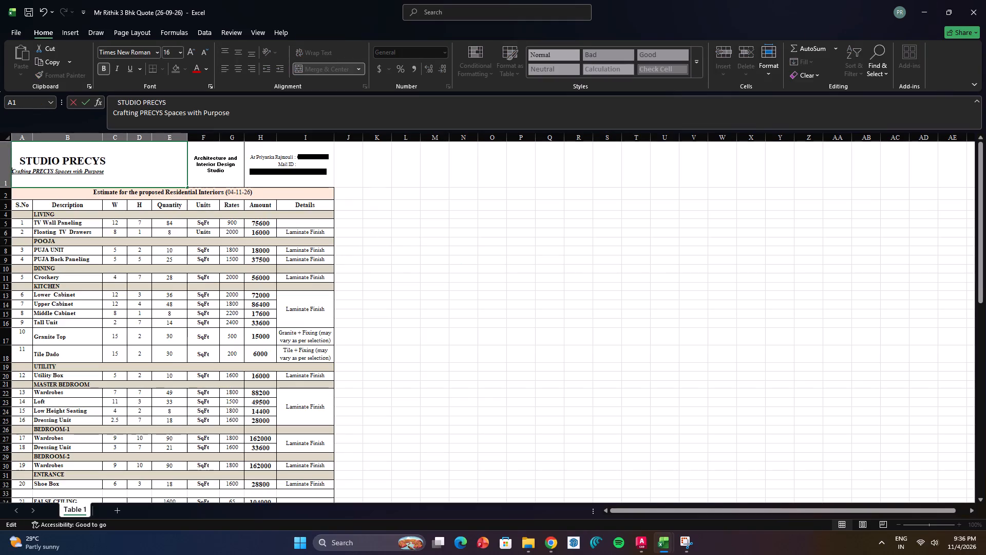
{"action": "key", "text": "space"}
{"action": "key", "text": "space"}
{"action": "key", "text": "space"}
{"action": "left_click", "coordinate": [485, 271]}
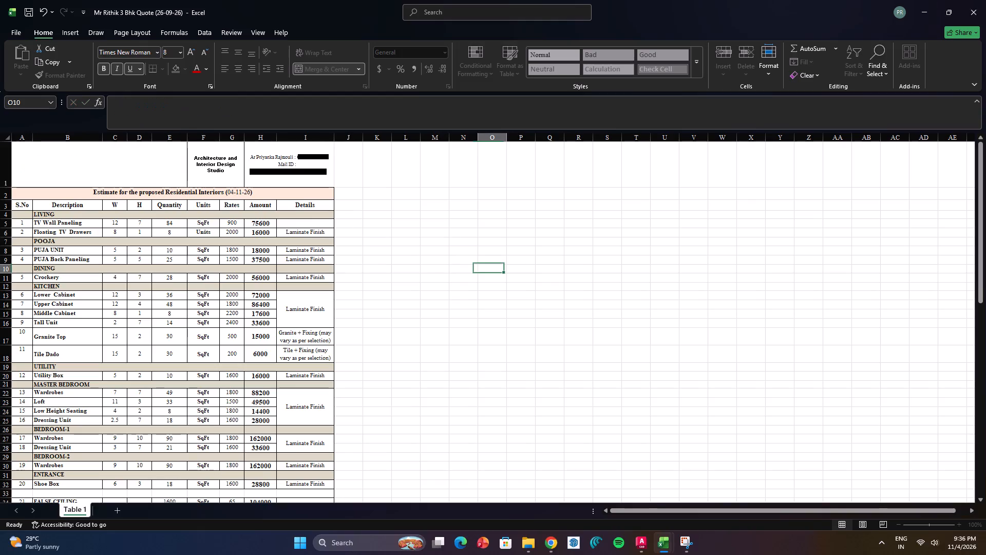
Add five more leading spaces before the "Crafting PRECYS Spaces with Purpose" tagline and four more before "STUDIO PRECYS".
{"action": "double_click", "coordinate": [55, 171]}
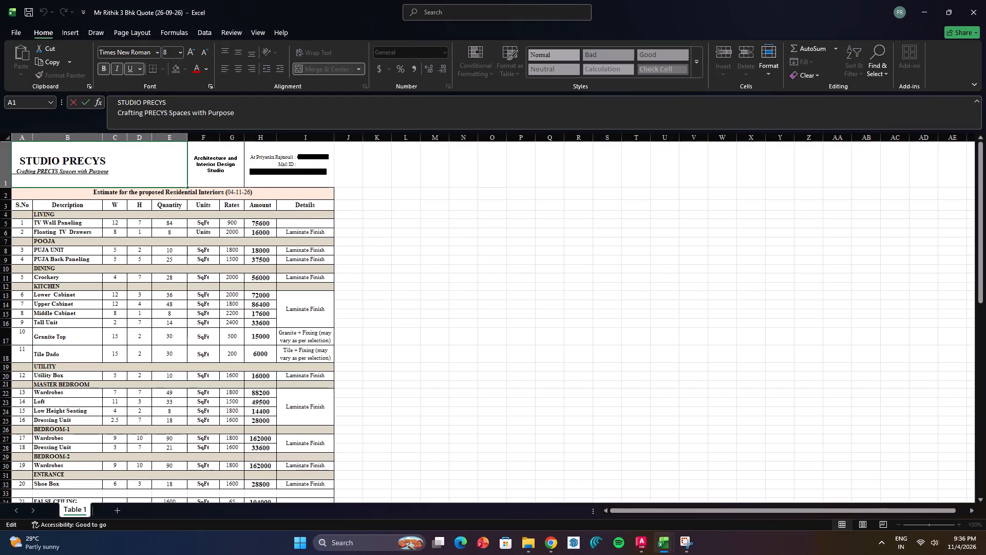
{"action": "left_click", "coordinate": [15, 171]}
{"action": "key", "text": "space"}
{"action": "key", "text": "space"}
{"action": "key", "text": "space"}
{"action": "key", "text": "space"}
{"action": "key", "text": "space"}
{"action": "left_click", "coordinate": [22, 160]}
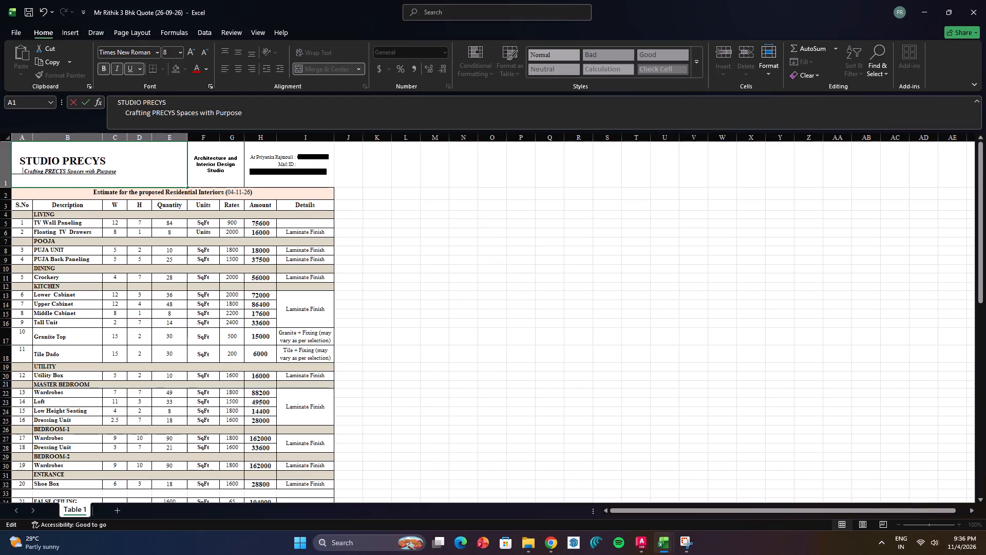
{"action": "key", "text": "space"}
{"action": "key", "text": "space"}
{"action": "key", "text": "space"}
{"action": "key", "text": "space"}
Delete all leading spaces before the "Crafting PRECYS Spaces with Purpose" tagline in the header cell.
{"action": "left_click_drag", "start_coordinate": [24, 170], "coordinate": [22, 172]}
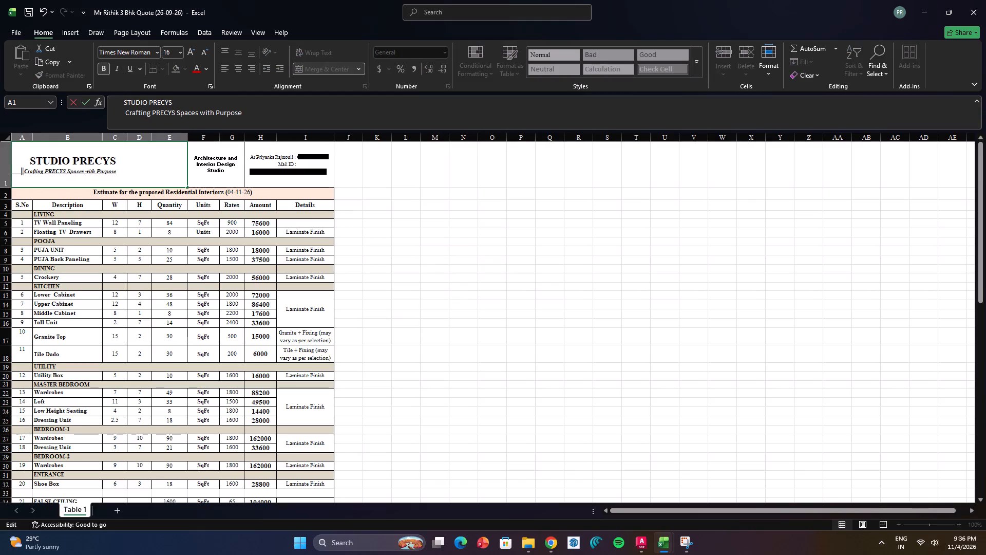
{"action": "left_click_drag", "start_coordinate": [22, 172], "coordinate": [1, 174]}
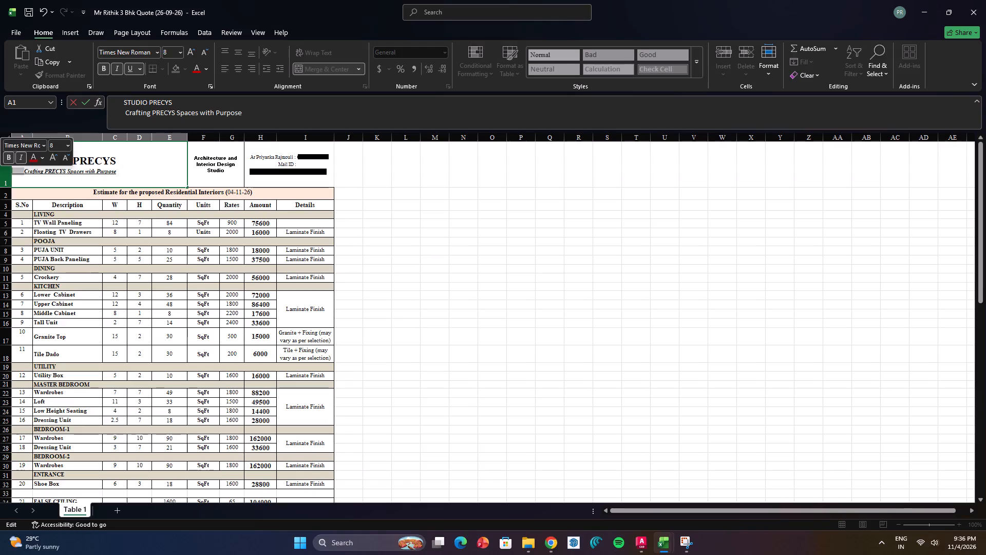
{"action": "key", "text": "Delete"}
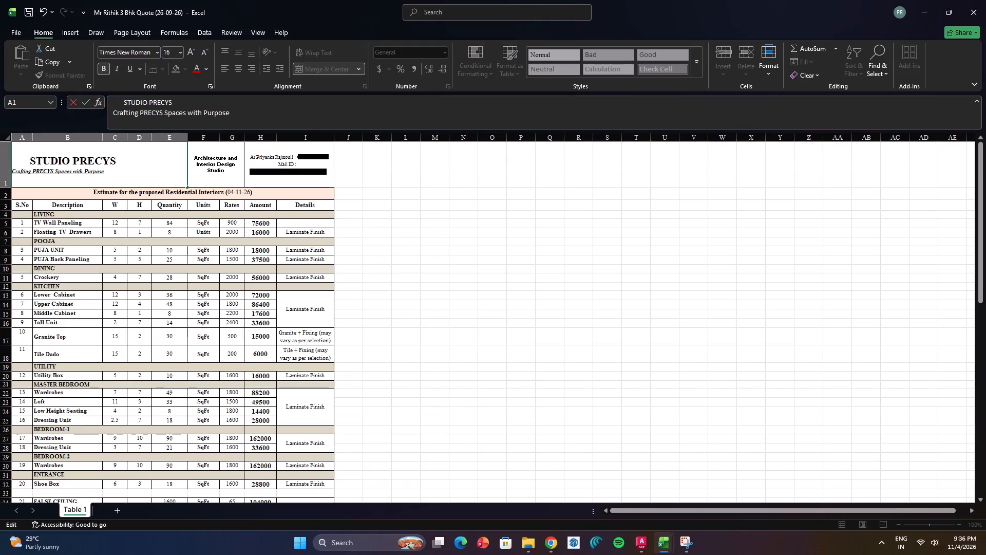
{"action": "left_click", "coordinate": [561, 254]}
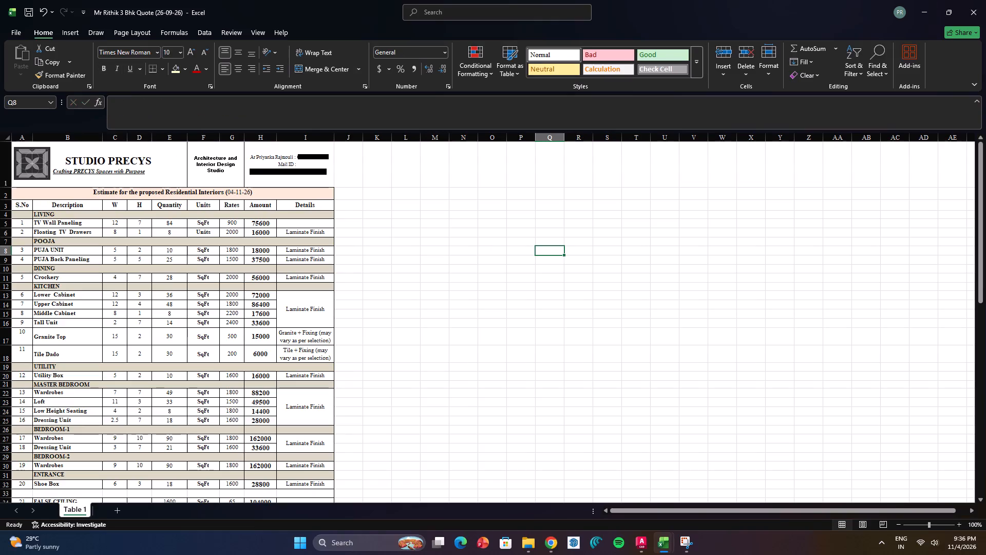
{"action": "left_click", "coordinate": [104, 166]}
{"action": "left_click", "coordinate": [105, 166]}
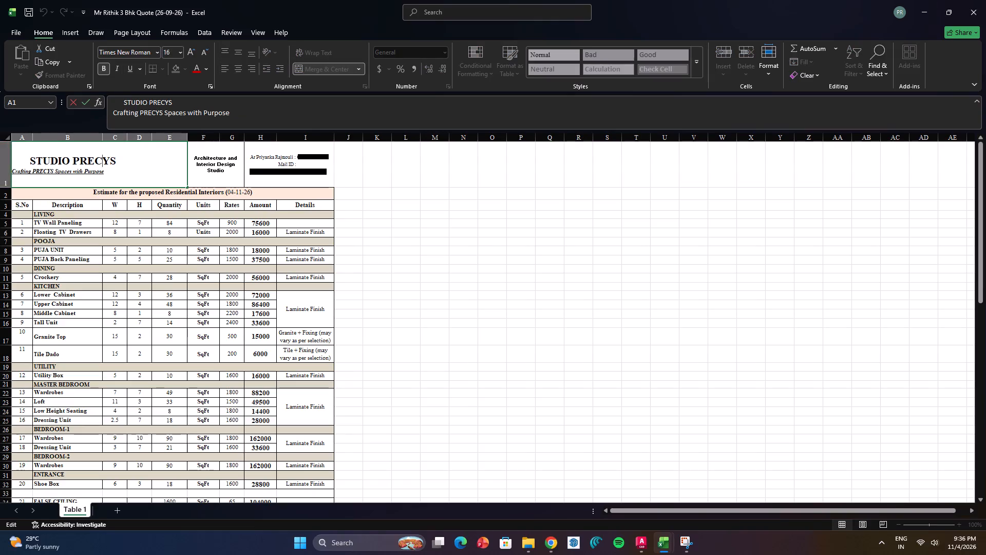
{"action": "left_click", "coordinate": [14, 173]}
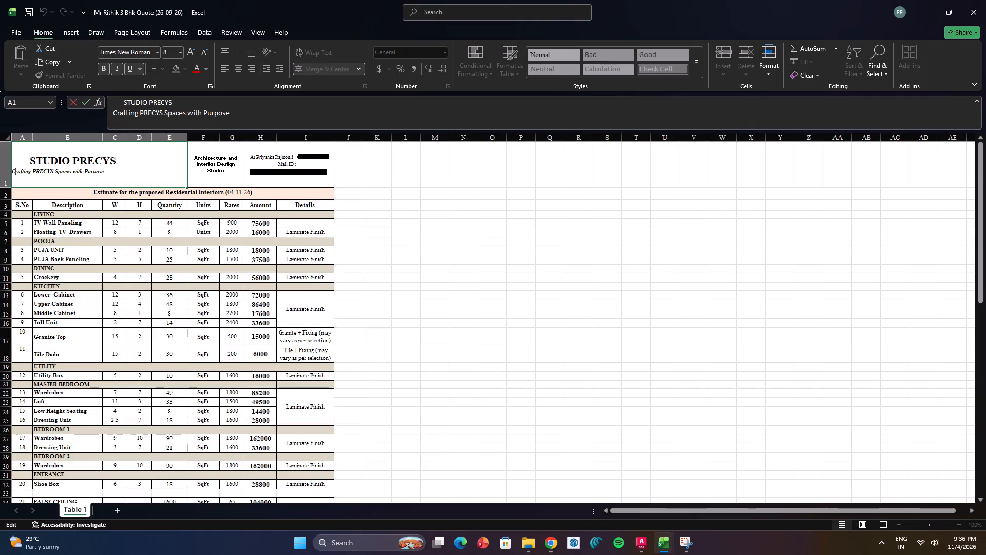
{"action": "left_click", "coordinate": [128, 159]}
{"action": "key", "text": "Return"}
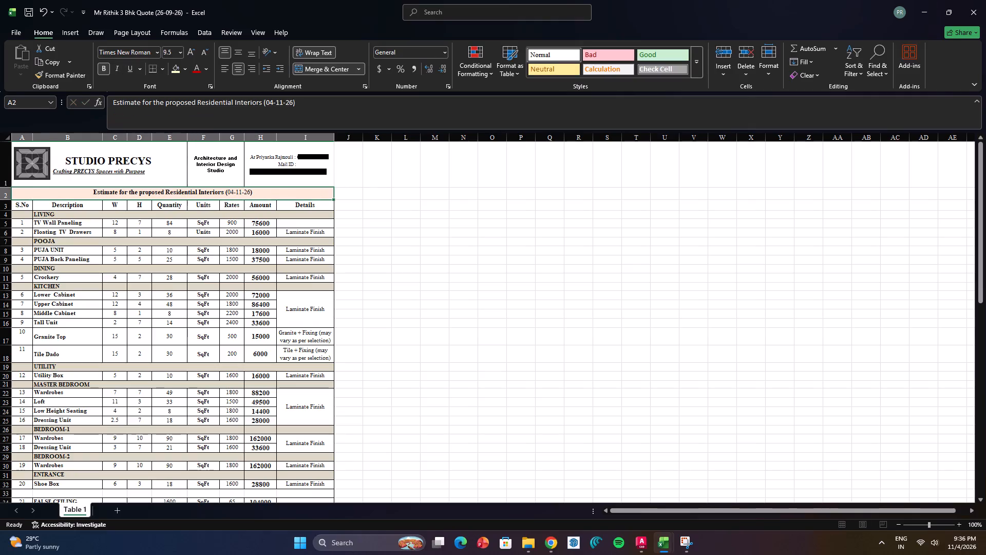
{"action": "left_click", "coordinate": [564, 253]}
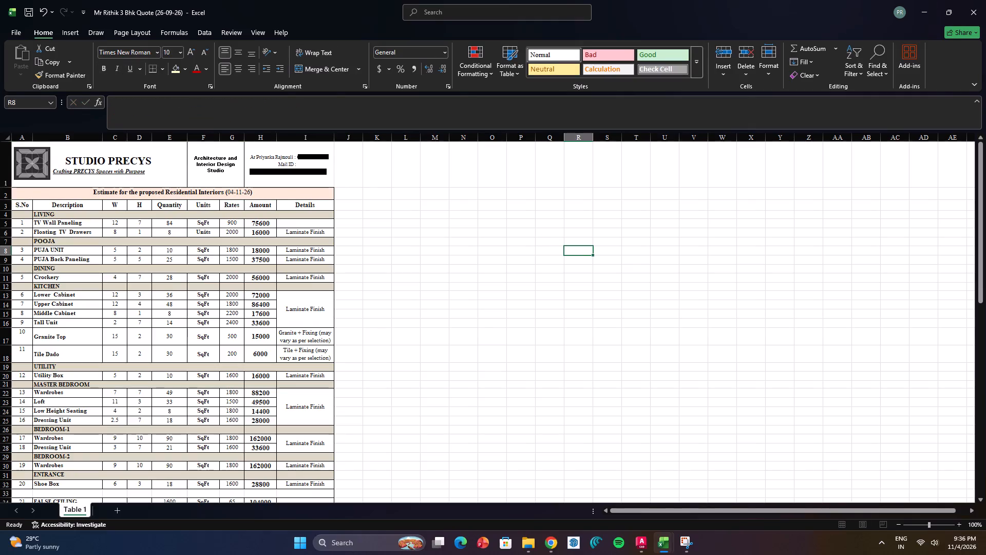
Remove the underline from the "Crafting PRECYS Spaces with Purpose" tagline in the header cell.
{"action": "double_click", "coordinate": [121, 174]}
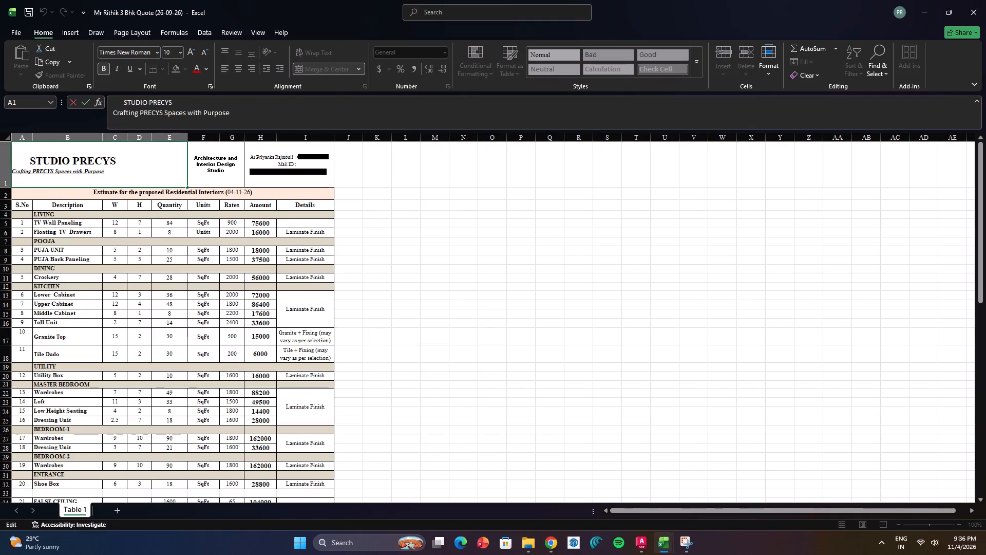
{"action": "left_click", "coordinate": [14, 171]}
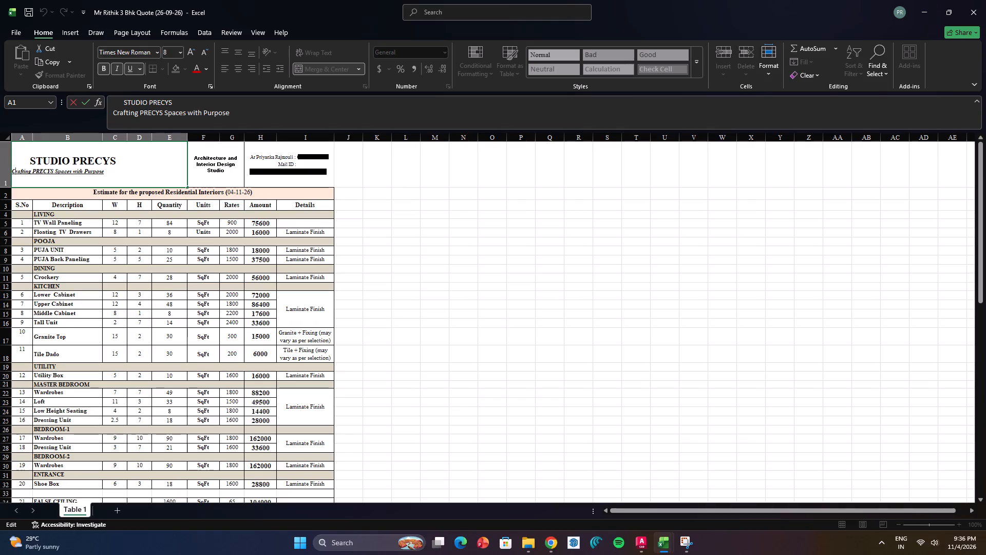
{"action": "double_click", "coordinate": [98, 174]}
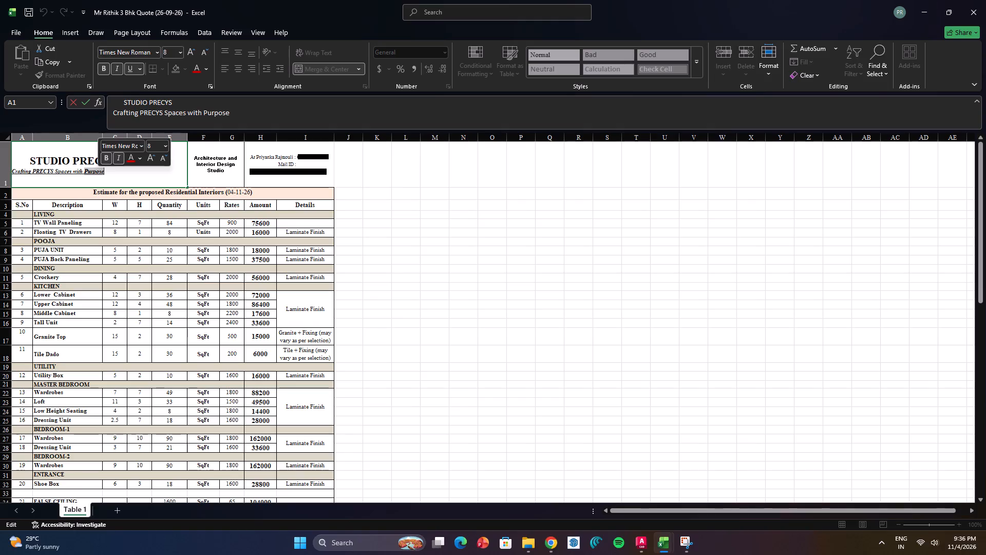
{"action": "left_click", "coordinate": [109, 172]}
{"action": "left_click_drag", "start_coordinate": [107, 172], "coordinate": [8, 181]}
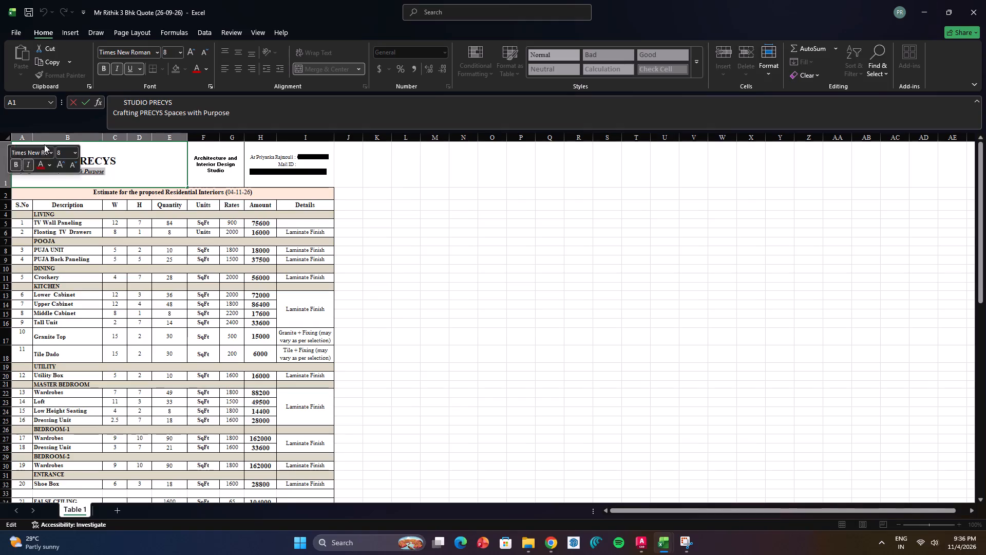
{"action": "left_click", "coordinate": [130, 68]}
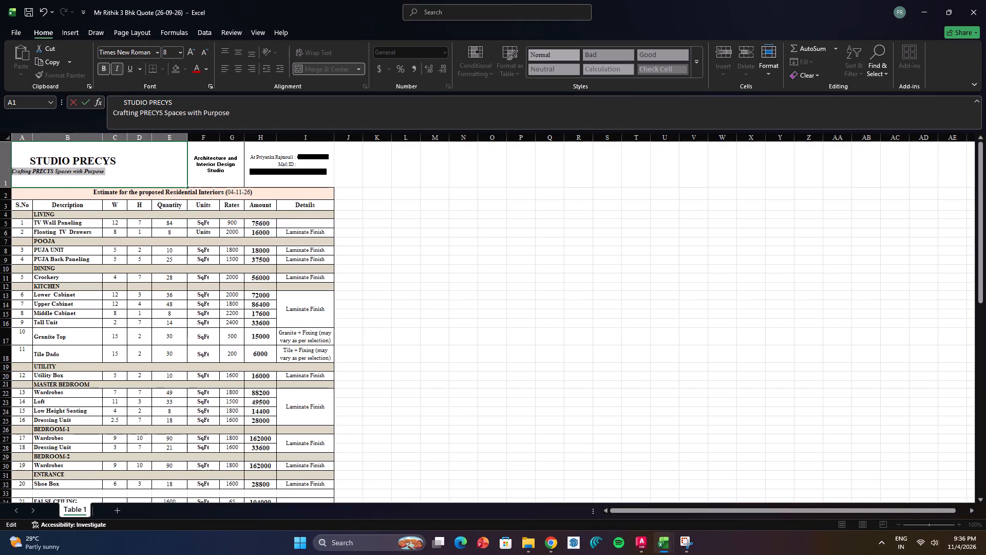
Indent the "Crafting PRECYS Spaces with Purpose" tagline with fifteen leading spaces.
{"action": "left_click", "coordinate": [14, 172]}
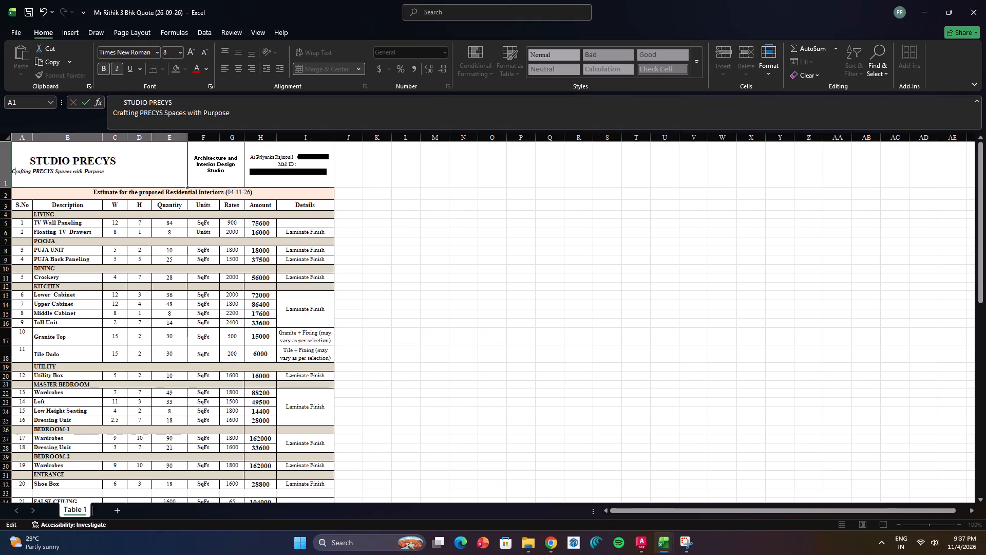
{"action": "key", "text": "Left"}
{"action": "key", "text": "space"}
{"action": "key", "text": "space"}
{"action": "key", "text": "space"}
{"action": "key", "text": "space"}
{"action": "key", "text": "space"}
{"action": "key", "text": "space"}
{"action": "key", "text": "space"}
{"action": "key", "text": "space"}
{"action": "key", "text": "space"}
{"action": "key", "text": "space"}
{"action": "key", "text": "space"}
{"action": "key", "text": "space"}
{"action": "key", "text": "space"}
{"action": "key", "text": "space"}
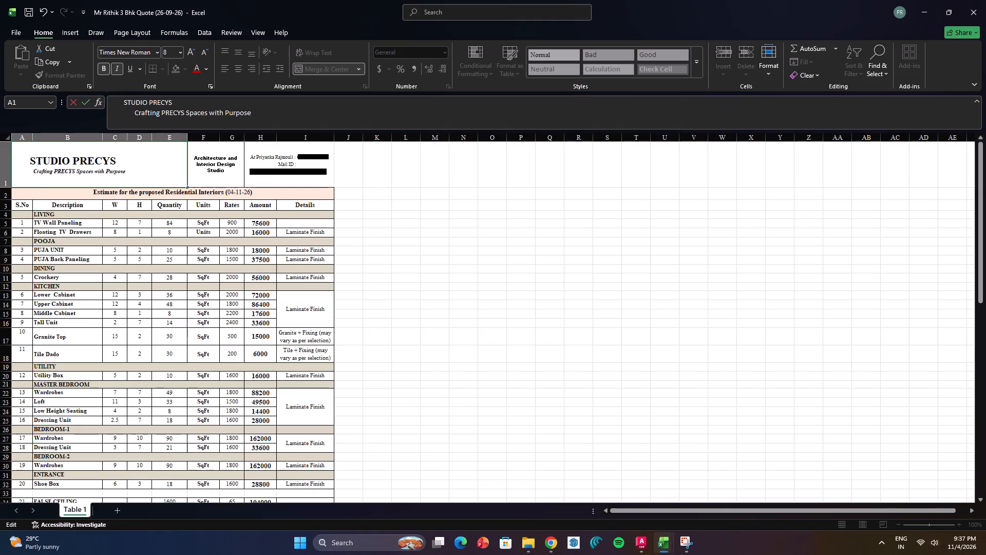
{"action": "key", "text": "space"}
Shift "STUDIO PRECYS" further right in the header cell by adding eight more leading spaces.
{"action": "left_click", "coordinate": [29, 163]}
{"action": "key", "text": "space"}
{"action": "key", "text": "space"}
{"action": "key", "text": "space"}
{"action": "key", "text": "space"}
{"action": "key", "text": "space"}
{"action": "key", "text": "space"}
{"action": "key", "text": "space"}
{"action": "key", "text": "space"}
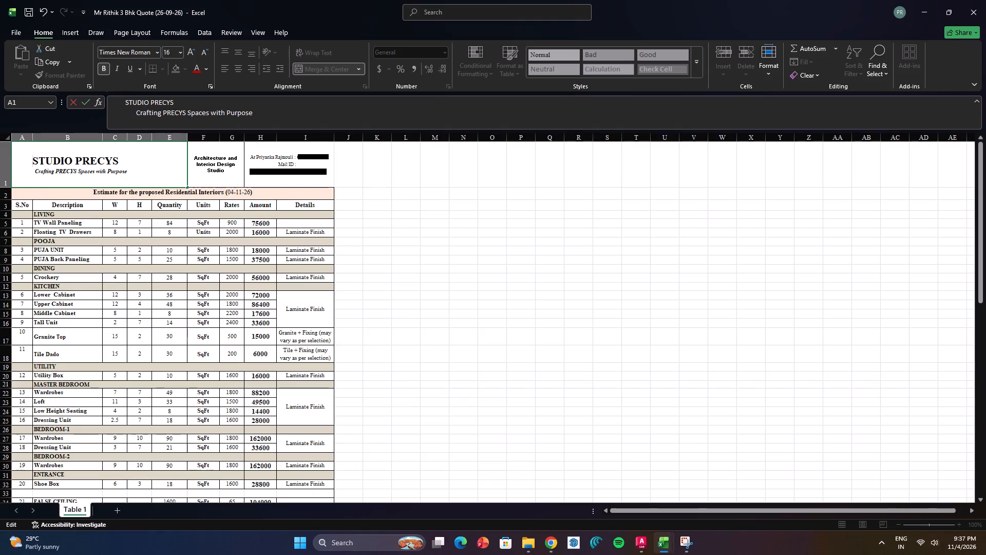
Shift the "Crafting PRECYS Spaces with Purpose" tagline further right in the header cell by adding eight more leading spaces.
{"action": "left_click", "coordinate": [32, 170]}
{"action": "key", "text": "space"}
{"action": "key", "text": "space"}
{"action": "key", "text": "space"}
{"action": "key", "text": "space"}
{"action": "key", "text": "space"}
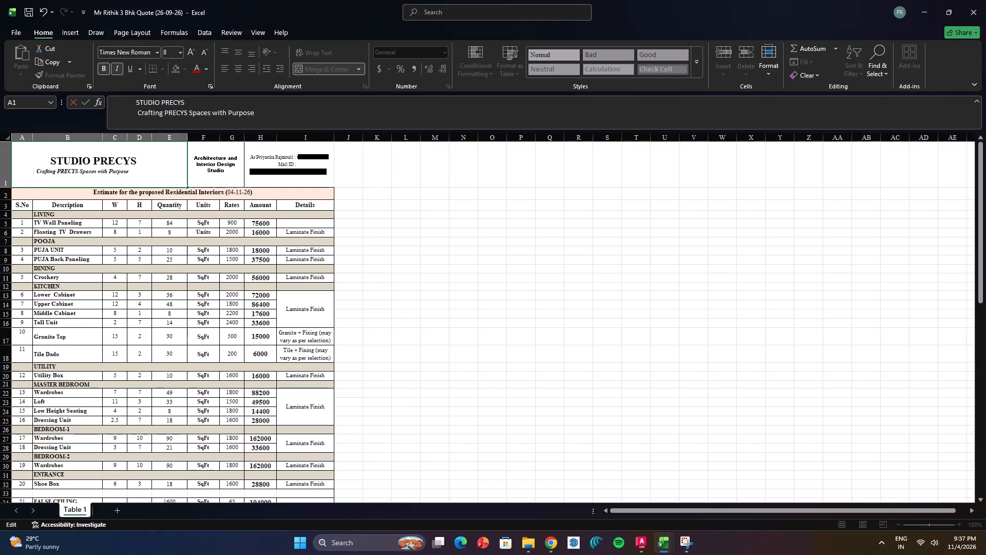
{"action": "key", "text": "space"}
{"action": "key", "text": "space"}
{"action": "key", "text": "space"}
{"action": "left_click", "coordinate": [472, 242]}
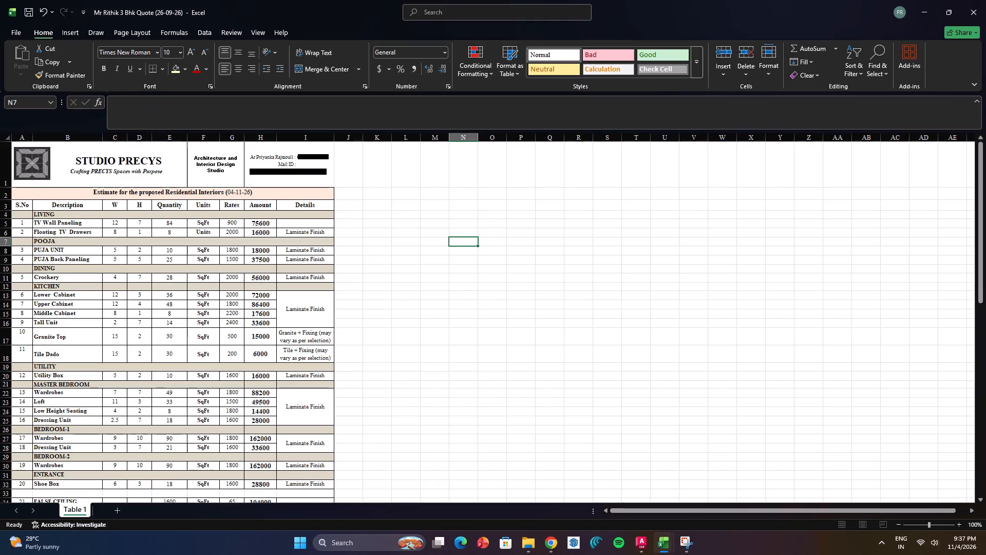
Underline the "Crafting PRECYS Spaces with Purpose" tagline in the header cell.
{"action": "double_click", "coordinate": [106, 174]}
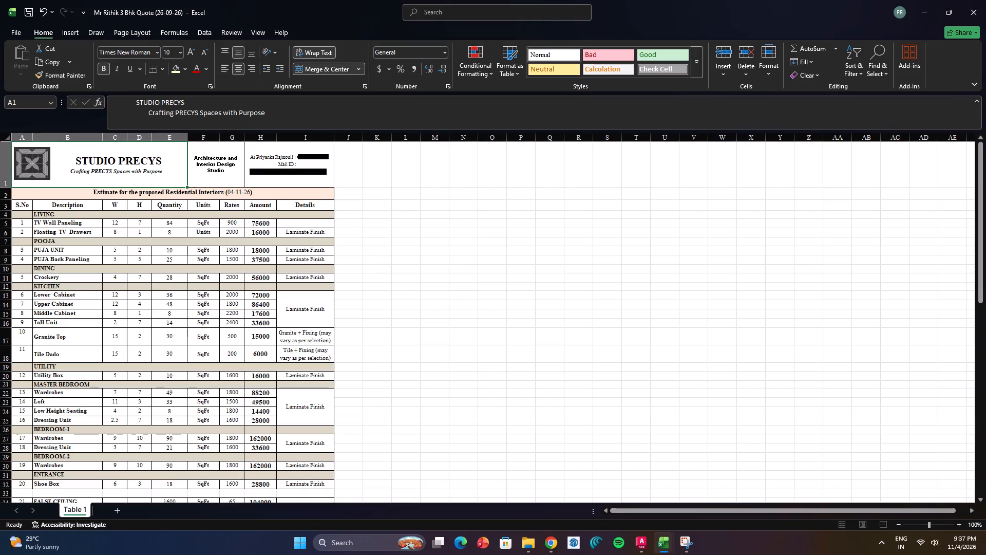
{"action": "left_click_drag", "start_coordinate": [47, 171], "coordinate": [148, 180]}
{"action": "left_click", "coordinate": [131, 66]}
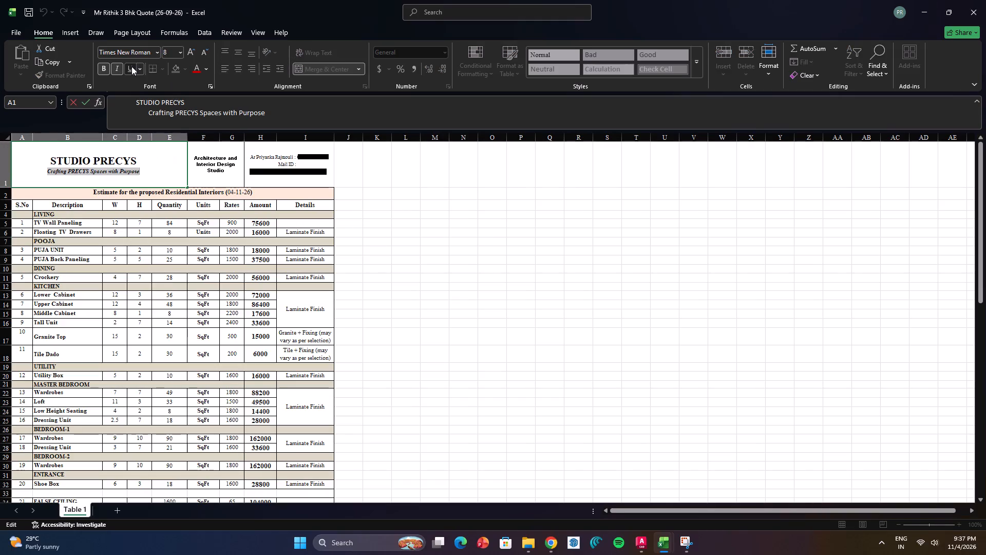
{"action": "left_click", "coordinate": [417, 262]}
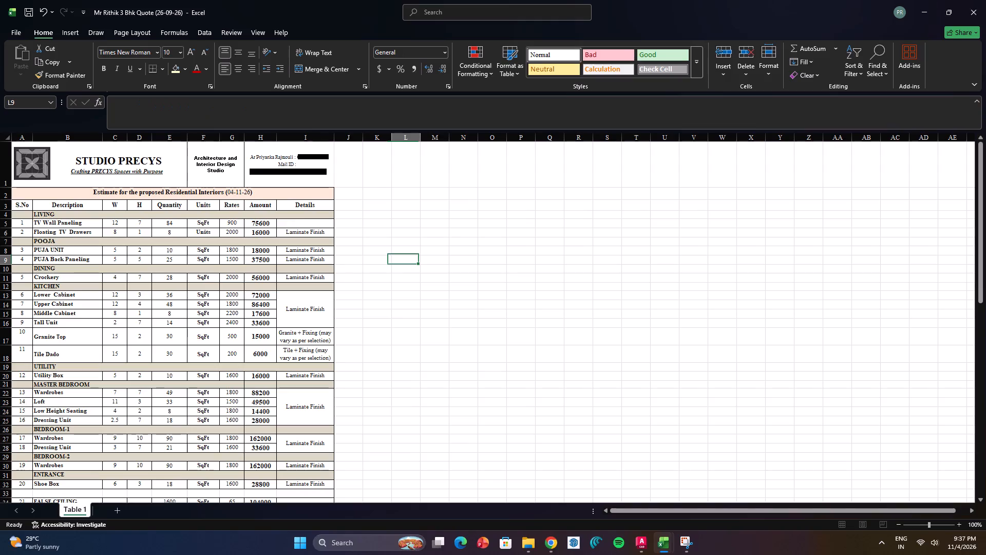
Apply thick outside borders around the entire quotation, from the header row down to the Artifacts row in columns A to I.
{"action": "scroll", "coordinate": [311, 312], "scroll_direction": "down", "scroll_amount": 2}
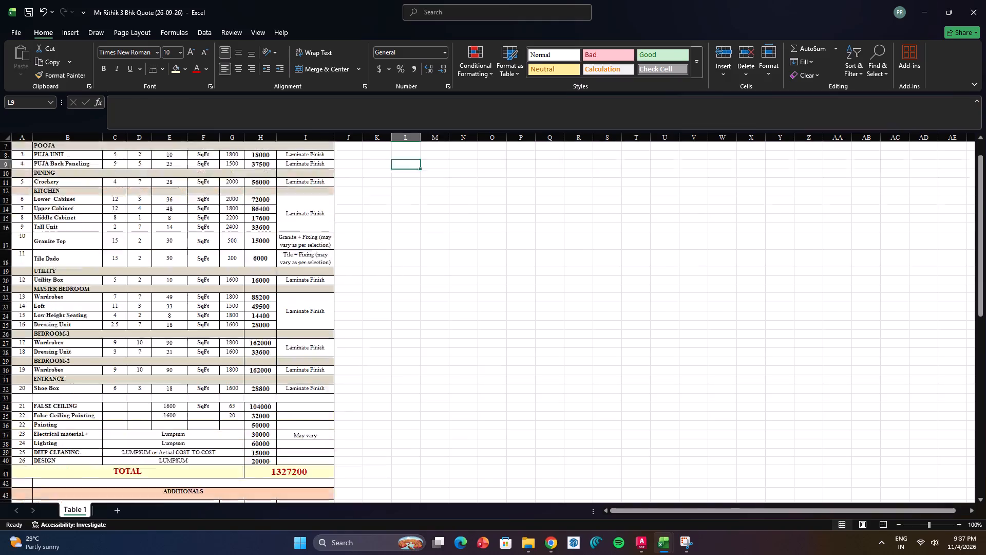
{"action": "scroll", "coordinate": [308, 320], "scroll_direction": "down", "scroll_amount": 13}
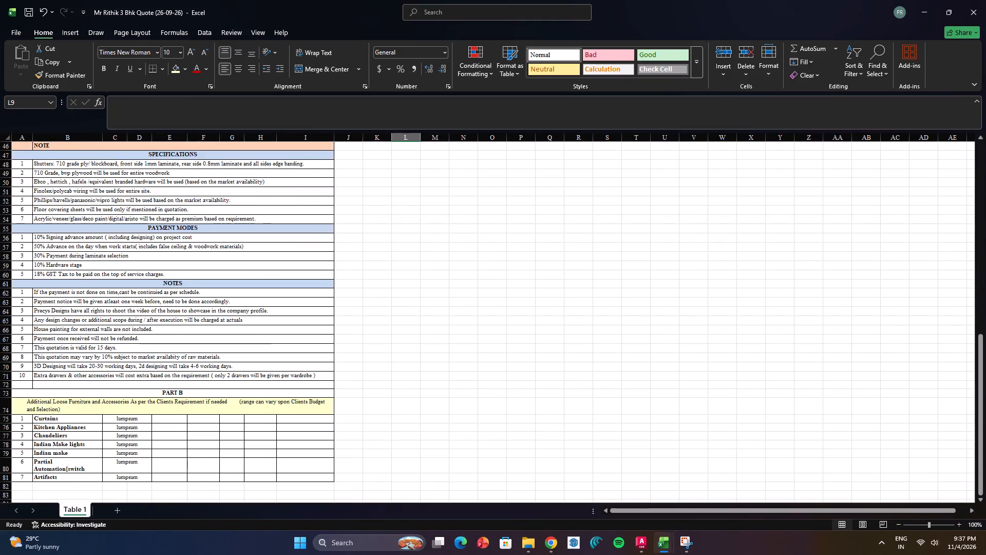
{"action": "left_click_drag", "start_coordinate": [329, 478], "coordinate": [0, 353]}
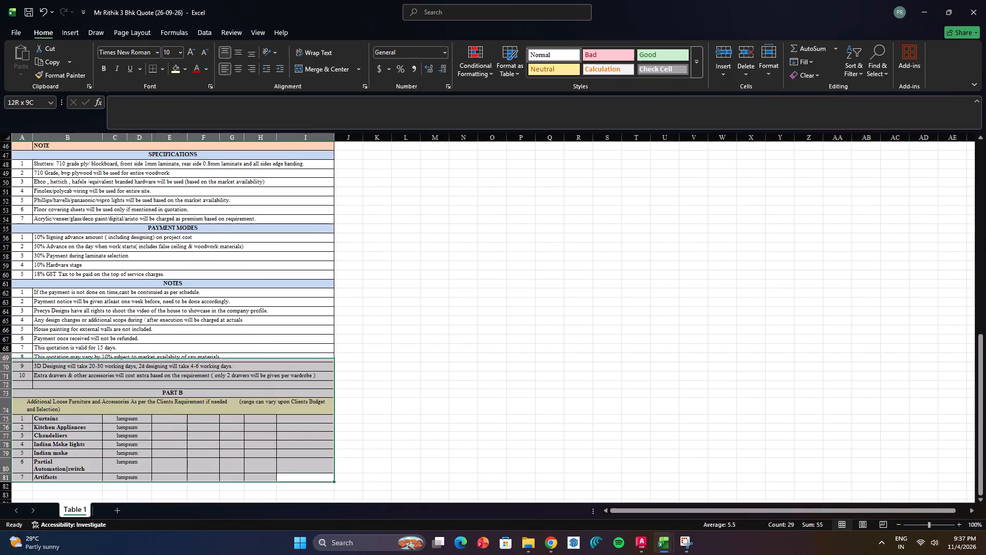
{"action": "left_click_drag", "start_coordinate": [0, 353], "coordinate": [0, 125]}
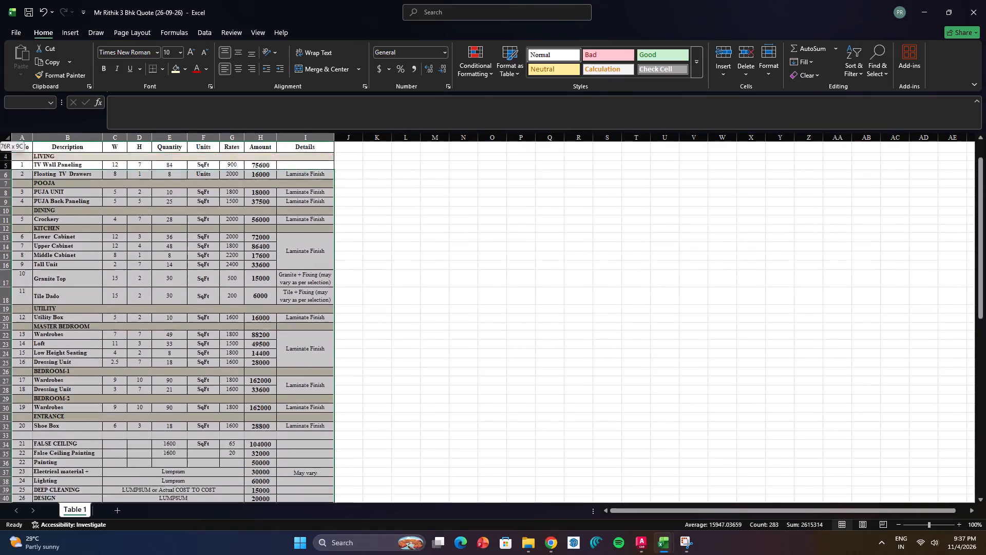
{"action": "left_click_drag", "start_coordinate": [0, 125], "coordinate": [0, 157]}
{"action": "scroll", "coordinate": [207, 275], "scroll_direction": "down", "scroll_amount": 2}
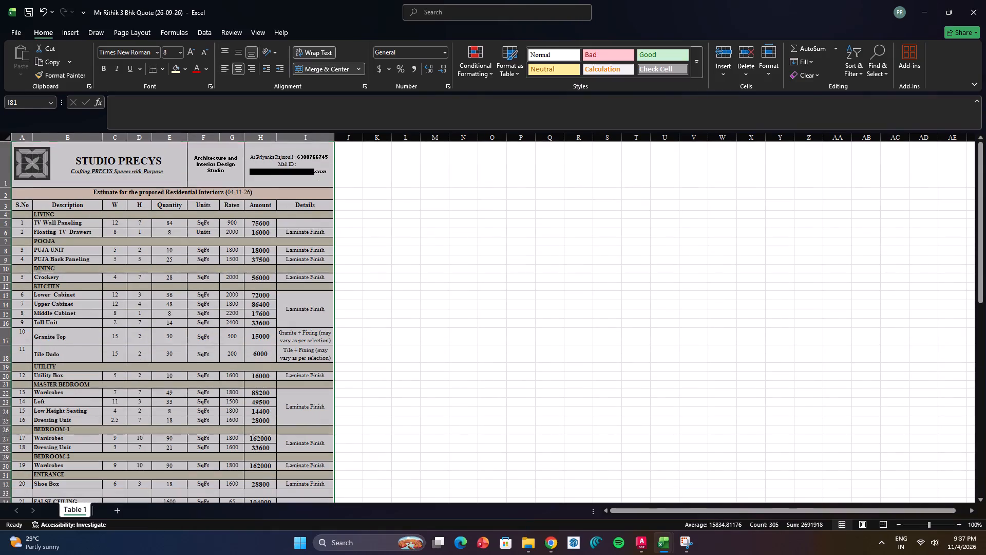
{"action": "scroll", "coordinate": [207, 275], "scroll_direction": "down", "scroll_amount": 13}
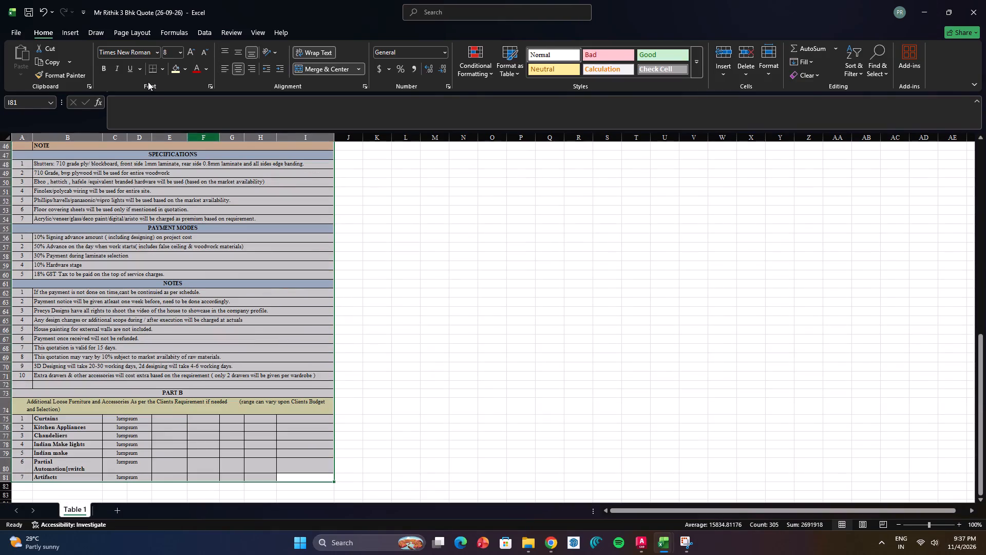
{"action": "left_click", "coordinate": [161, 68]}
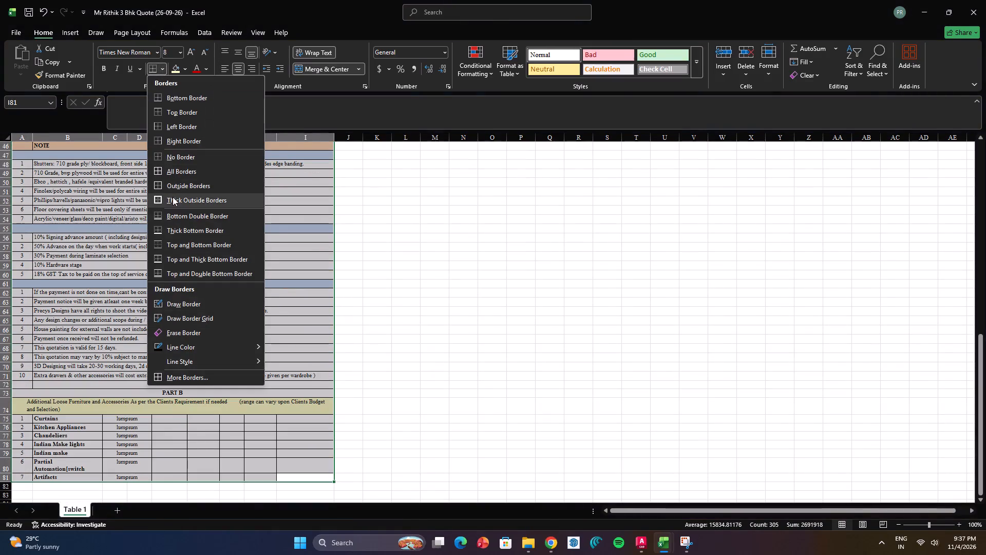
{"action": "left_click", "coordinate": [173, 197]}
{"action": "scroll", "coordinate": [173, 299], "scroll_direction": "up", "scroll_amount": 20}
{"action": "scroll", "coordinate": [173, 299], "scroll_direction": "up", "scroll_amount": 7}
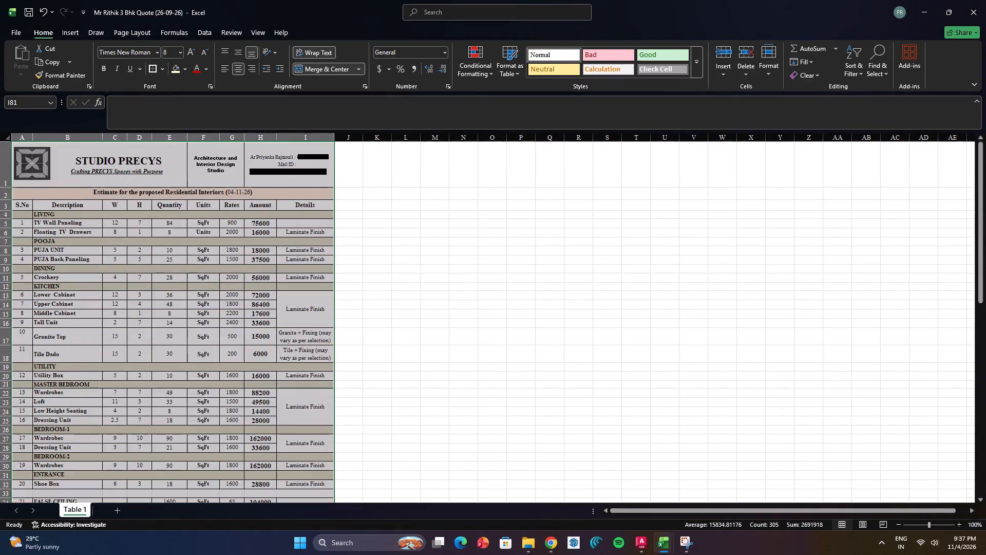
{"action": "scroll", "coordinate": [173, 300], "scroll_direction": "up", "scroll_amount": 1}
Open the print preview and restrict printing to the current selection.
{"action": "key", "text": "ctrl+p"}
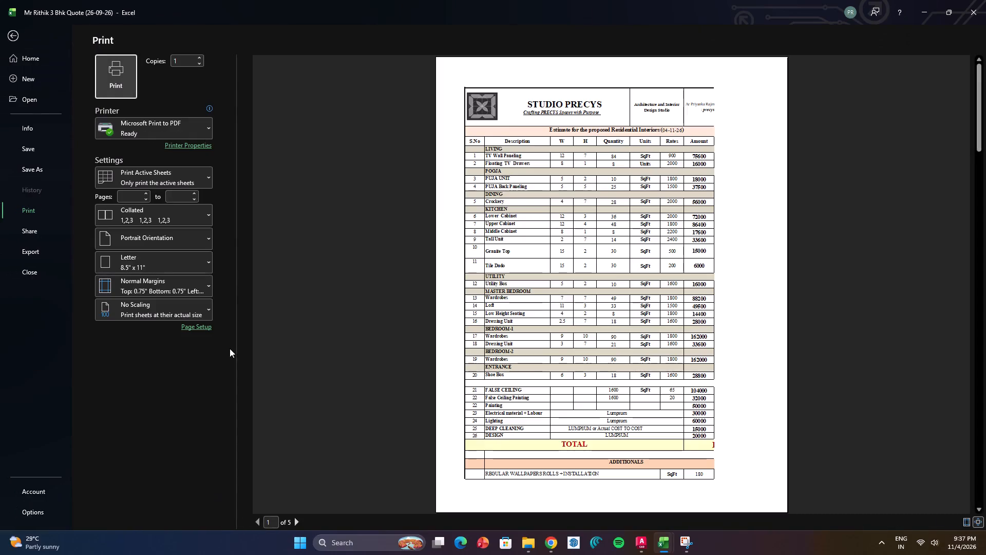
{"action": "left_click", "coordinate": [182, 181]}
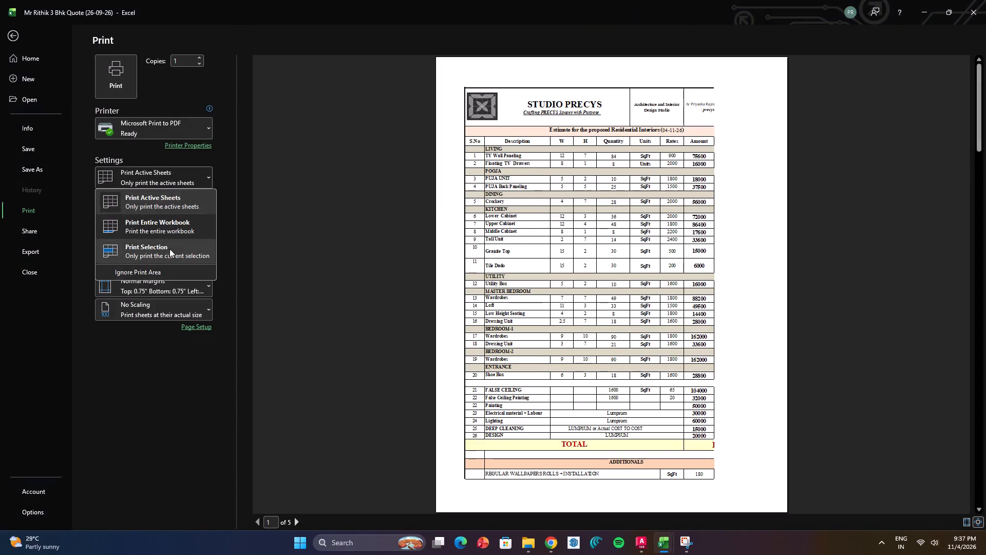
{"action": "left_click", "coordinate": [169, 251]}
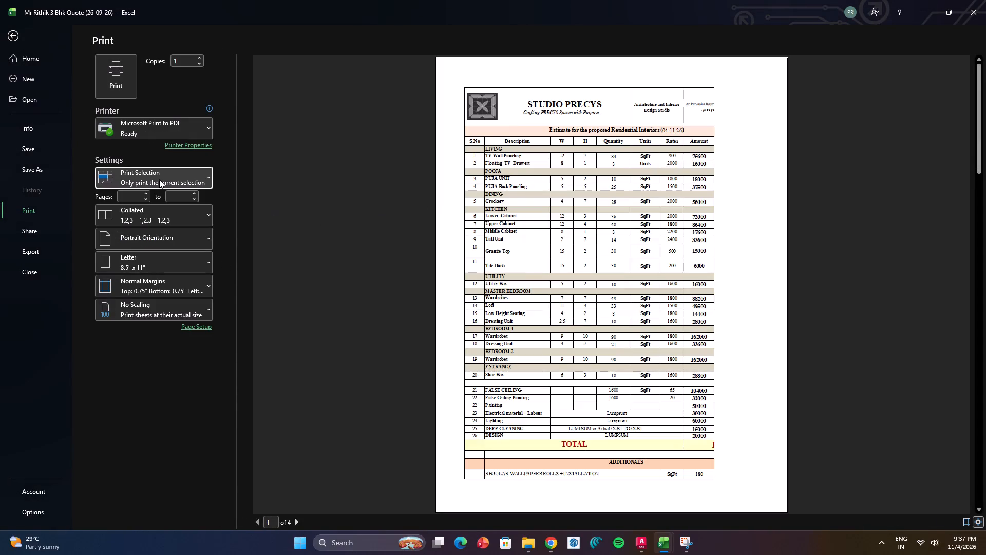
{"action": "left_click", "coordinate": [159, 179]}
{"action": "left_click", "coordinate": [161, 252]}
{"action": "scroll", "coordinate": [657, 247], "scroll_direction": "down", "scroll_amount": 5}
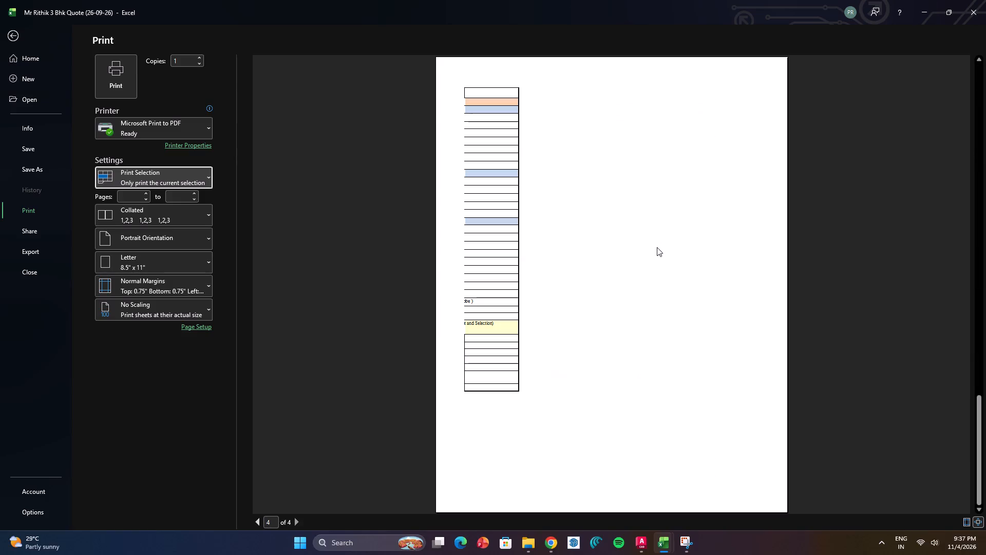
{"action": "scroll", "coordinate": [657, 247], "scroll_direction": "down", "scroll_amount": 2}
{"action": "scroll", "coordinate": [657, 247], "scroll_direction": "up", "scroll_amount": 7}
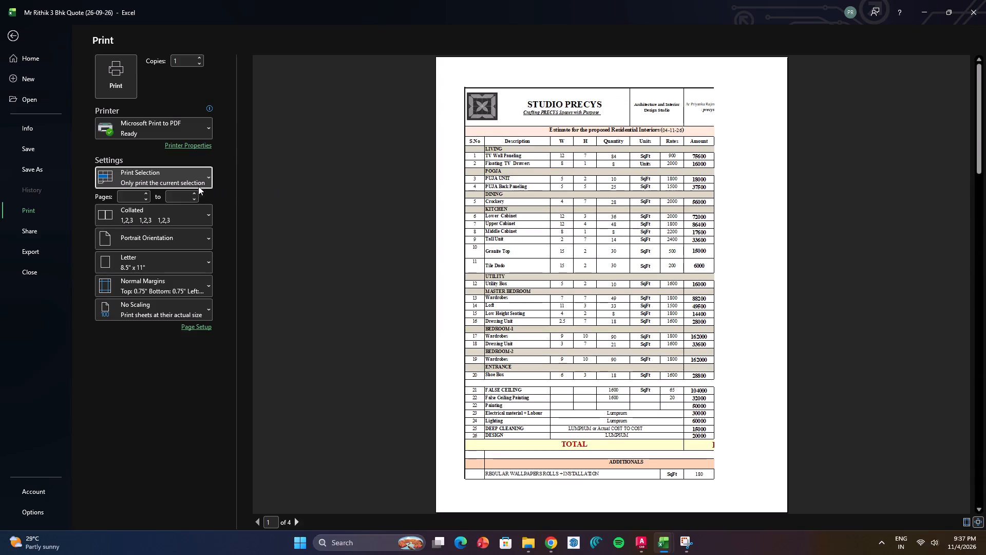
Set the print scaling to Fit All Columns on One Page.
{"action": "left_click", "coordinate": [161, 309]}
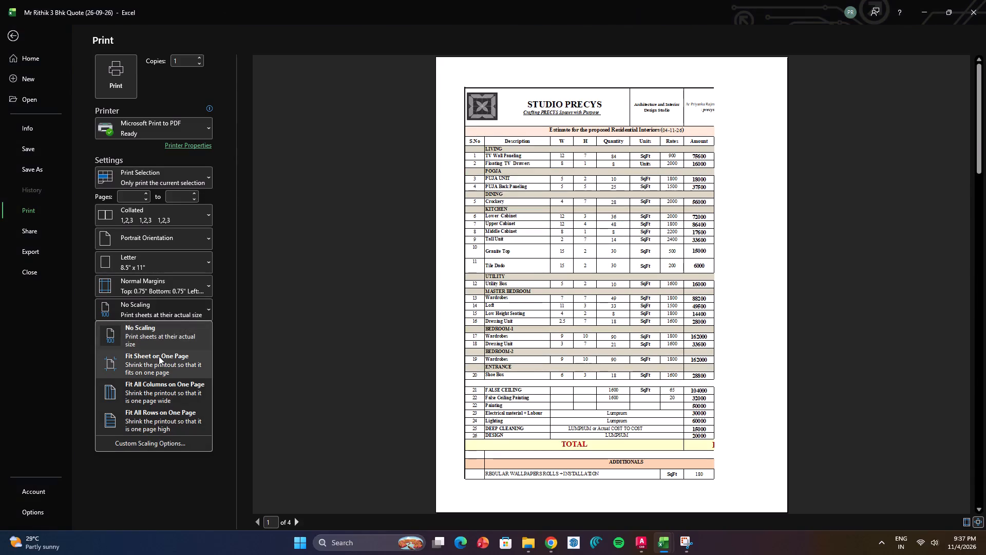
{"action": "left_click", "coordinate": [146, 394]}
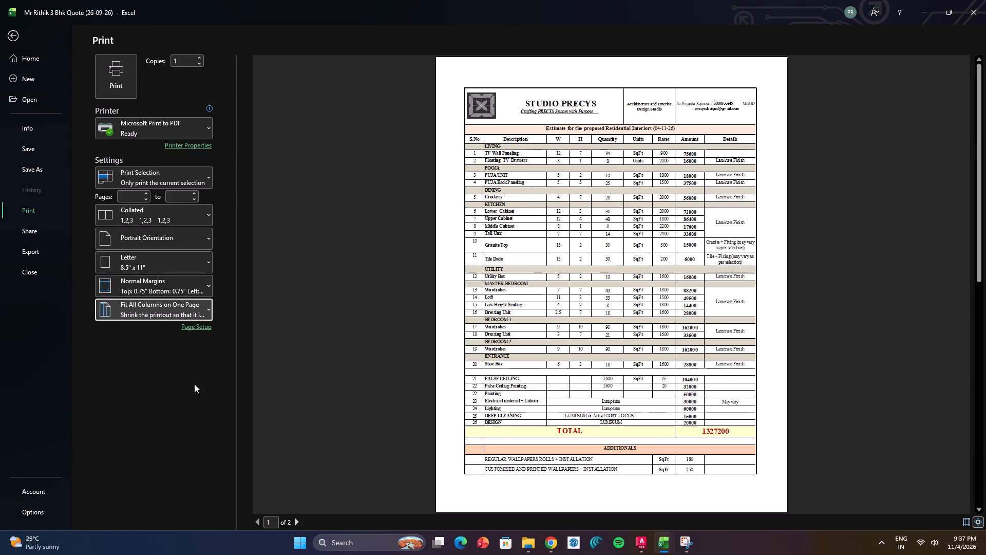
{"action": "scroll", "coordinate": [469, 357], "scroll_direction": "down", "scroll_amount": 1}
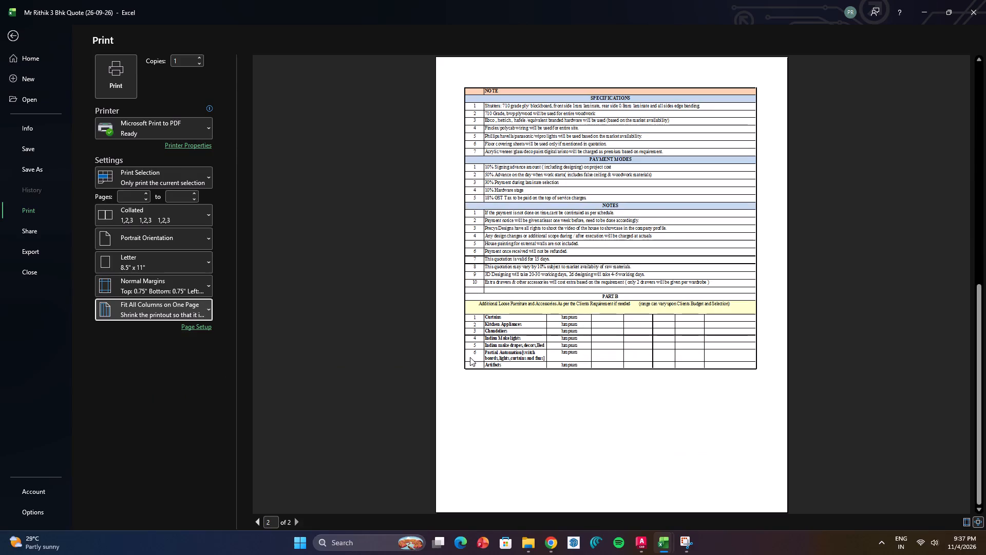
{"action": "scroll", "coordinate": [470, 357], "scroll_direction": "down", "scroll_amount": 4}
{"action": "scroll", "coordinate": [470, 357], "scroll_direction": "up", "scroll_amount": 3}
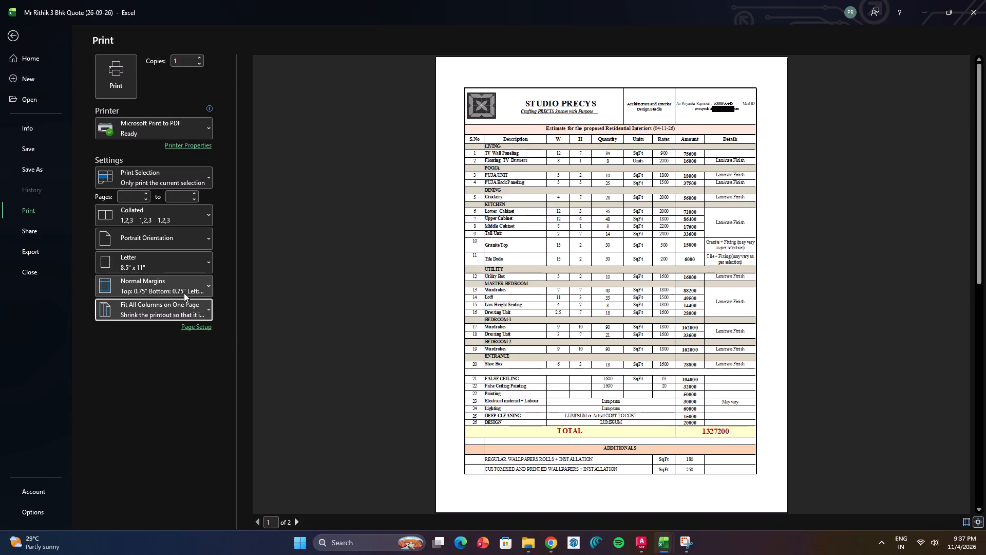
Set the print margins to Narrow.
{"action": "left_click", "coordinate": [183, 284]}
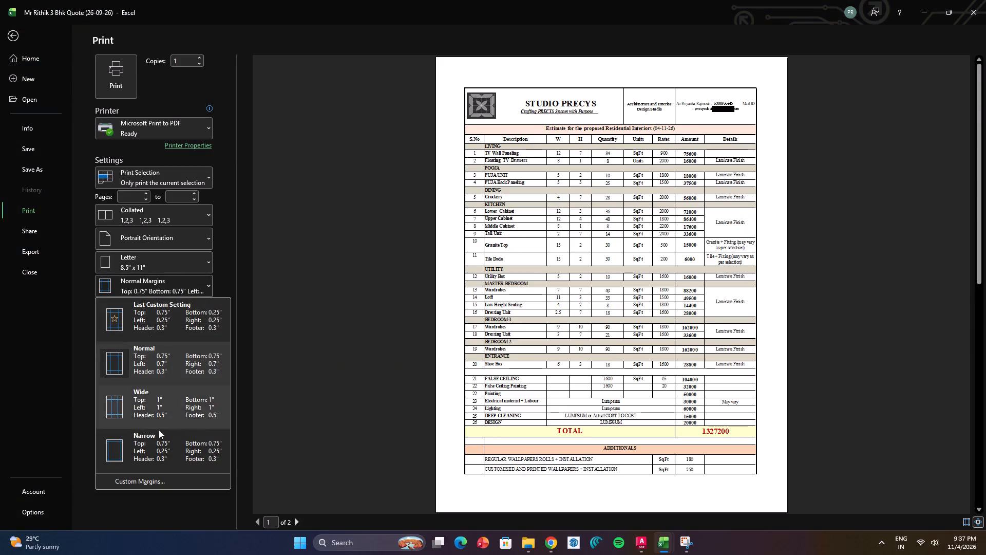
{"action": "left_click", "coordinate": [160, 437]}
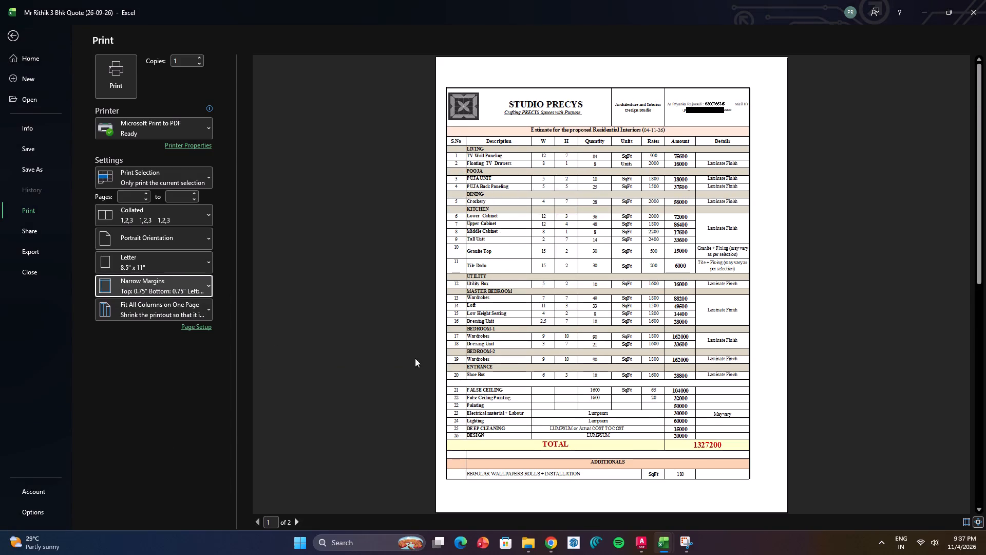
{"action": "scroll", "coordinate": [452, 369], "scroll_direction": "down", "scroll_amount": 2}
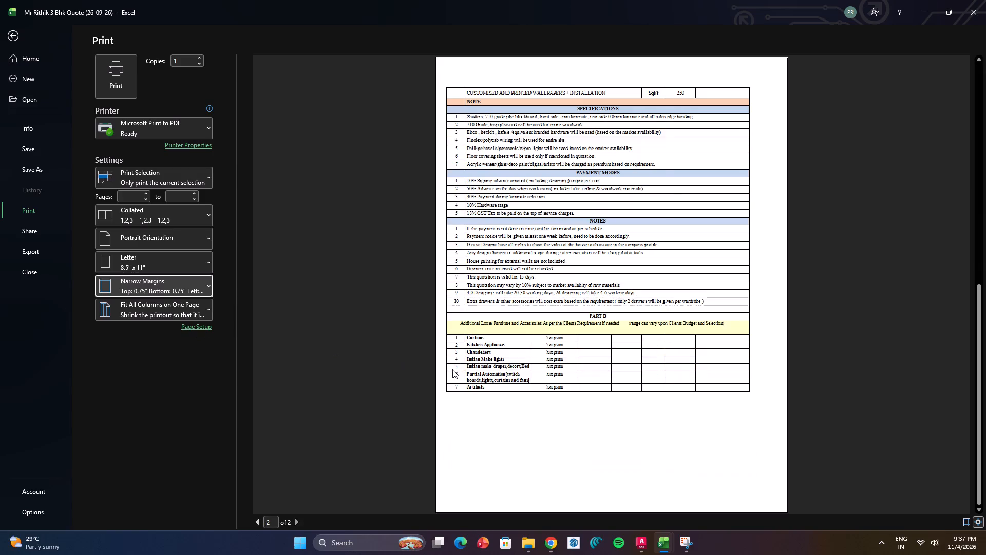
{"action": "scroll", "coordinate": [452, 369], "scroll_direction": "down", "scroll_amount": 1}
{"action": "scroll", "coordinate": [452, 369], "scroll_direction": "up", "scroll_amount": 4}
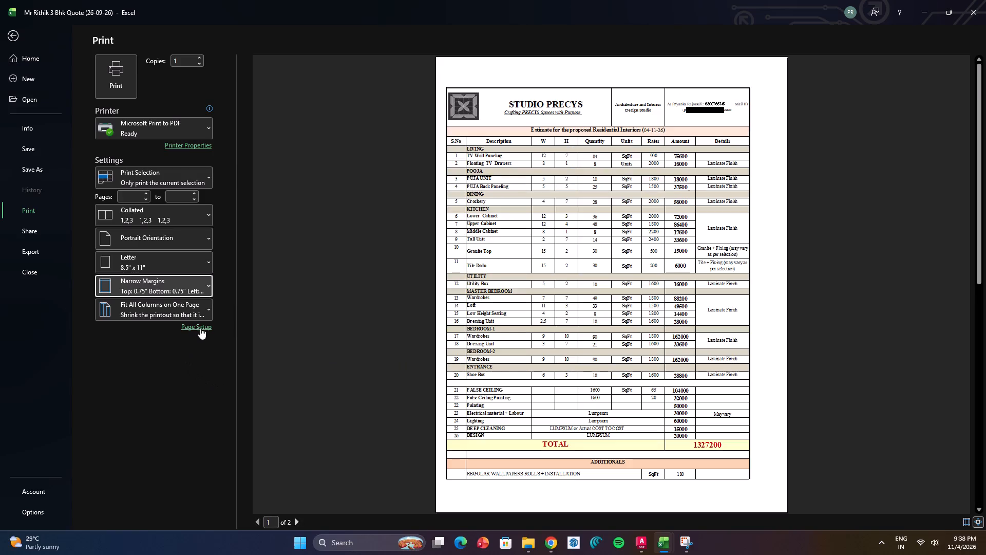
Center the quotation only horizontally on the printed page in Page Setup, check the preview and return to the worksheet.
{"action": "left_click", "coordinate": [202, 326]}
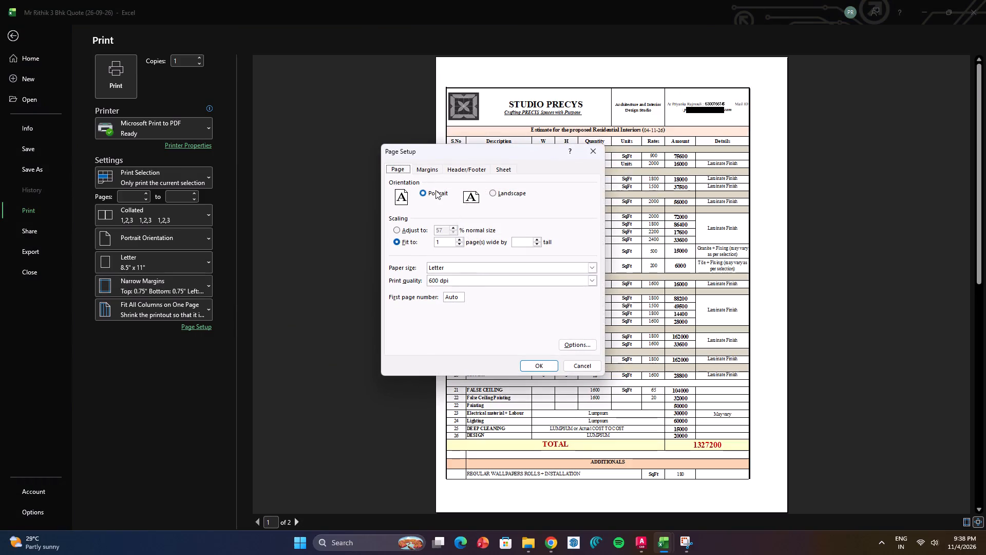
{"action": "left_click", "coordinate": [425, 171]}
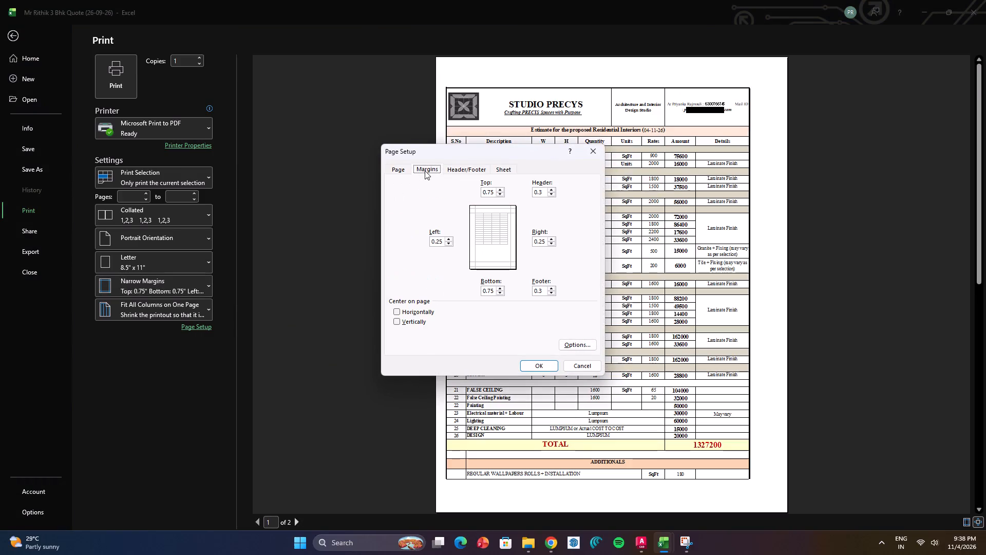
{"action": "left_click", "coordinate": [395, 313]}
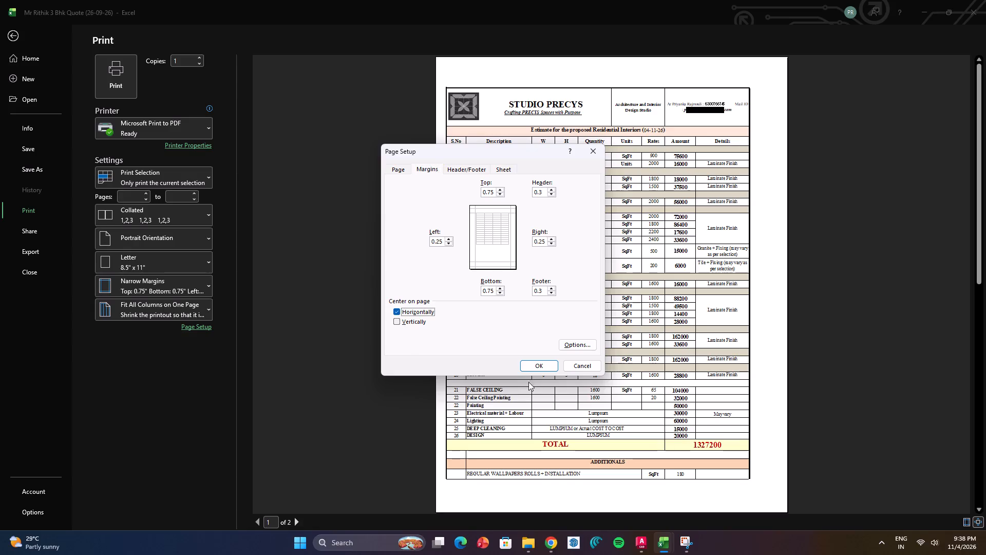
{"action": "left_click", "coordinate": [395, 323]}
{"action": "left_click", "coordinate": [395, 314]}
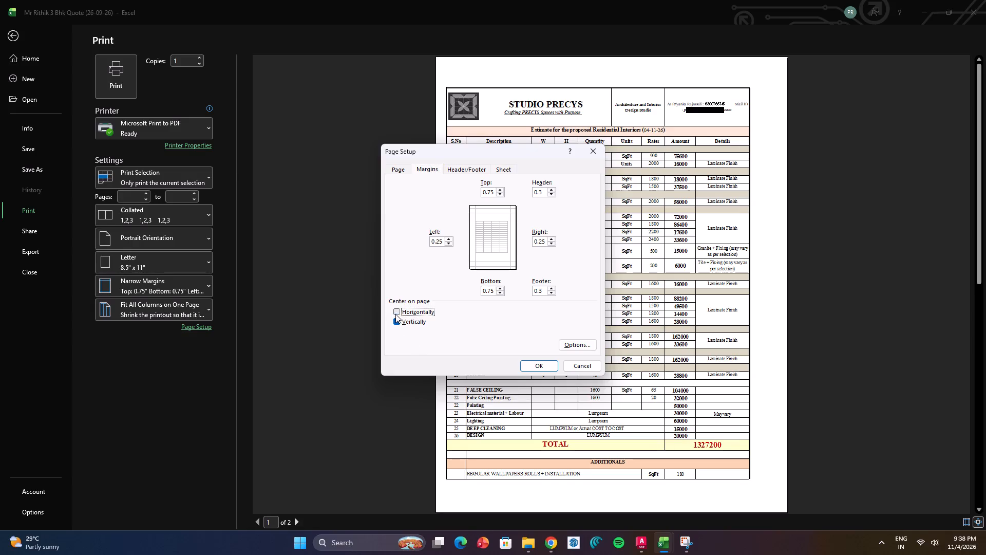
{"action": "left_click", "coordinate": [396, 320]}
{"action": "left_click", "coordinate": [397, 312]}
{"action": "left_click", "coordinate": [537, 366]}
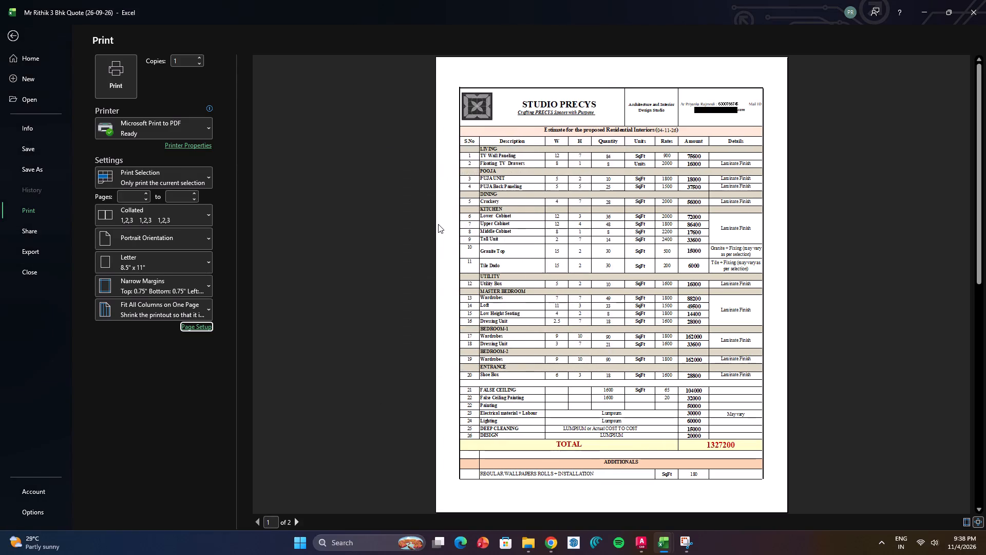
{"action": "scroll", "coordinate": [438, 224], "scroll_direction": "down", "scroll_amount": 4}
{"action": "scroll", "coordinate": [438, 224], "scroll_direction": "up", "scroll_amount": 3}
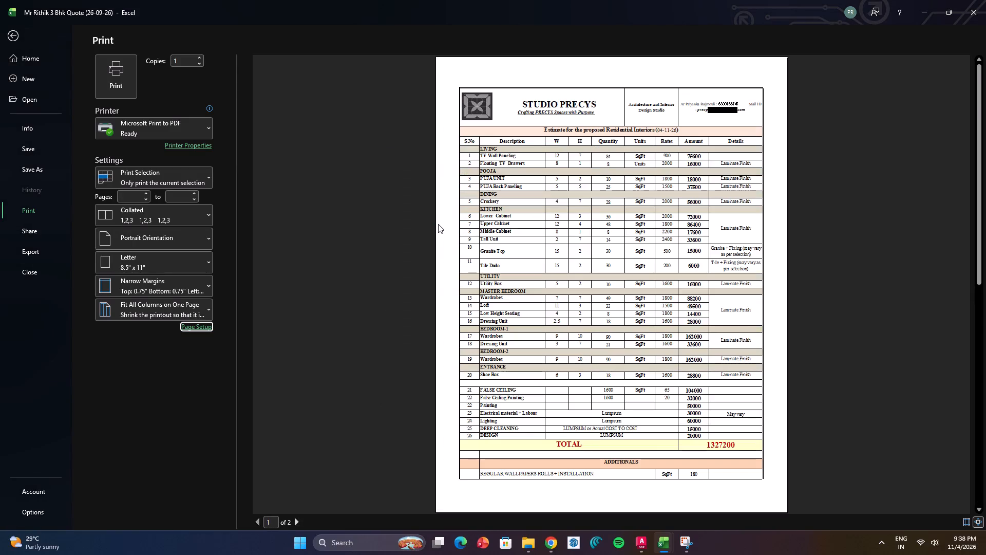
{"action": "key", "text": "Escape"}
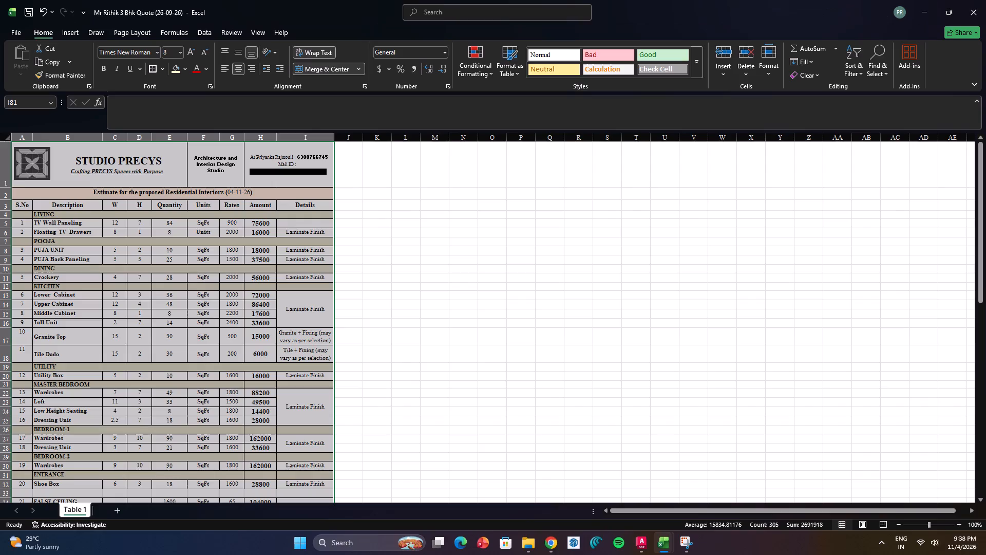
Shift the studio logo slightly right within the header cell, closer to the STUDIO PRECYS title.
{"action": "left_click_drag", "start_coordinate": [376, 239], "coordinate": [368, 238]}
{"action": "left_click_drag", "start_coordinate": [35, 164], "coordinate": [46, 165]}
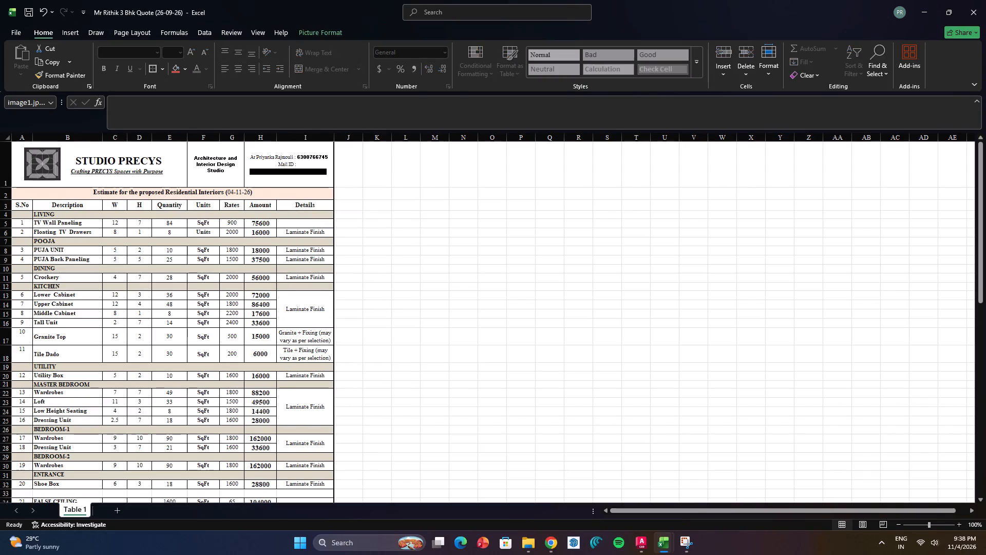
{"action": "left_click_drag", "start_coordinate": [46, 165], "coordinate": [51, 164]}
{"action": "left_click", "coordinate": [506, 258]}
Select the whole quotation for printing, from the studio header to the Artifacts row of Part B (A1:I81).
{"action": "scroll", "coordinate": [449, 244], "scroll_direction": "down", "scroll_amount": 4}
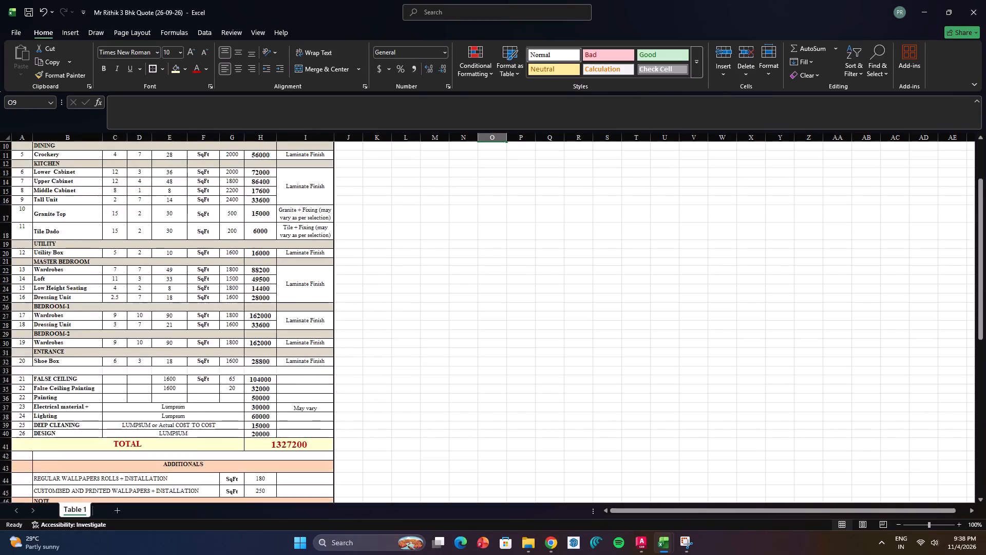
{"action": "scroll", "coordinate": [449, 244], "scroll_direction": "down", "scroll_amount": 3}
{"action": "scroll", "coordinate": [400, 365], "scroll_direction": "down", "scroll_amount": 11}
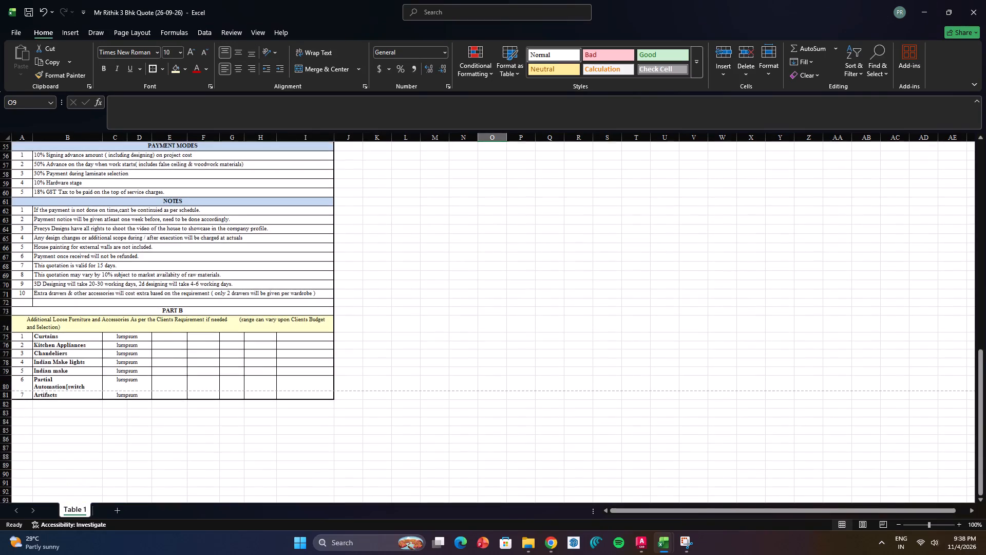
{"action": "left_click_drag", "start_coordinate": [330, 395], "coordinate": [46, 147]}
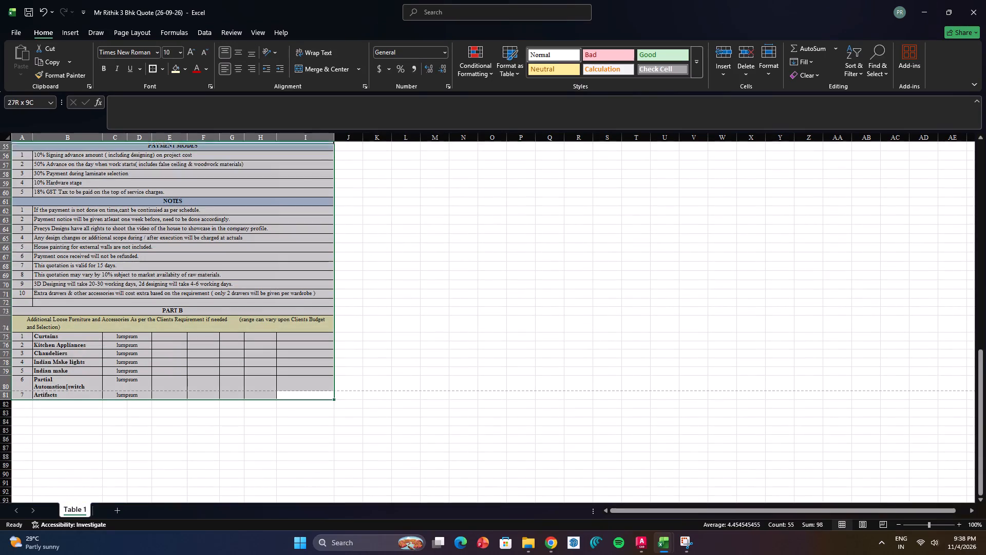
{"action": "left_click_drag", "start_coordinate": [46, 147], "coordinate": [50, 122]}
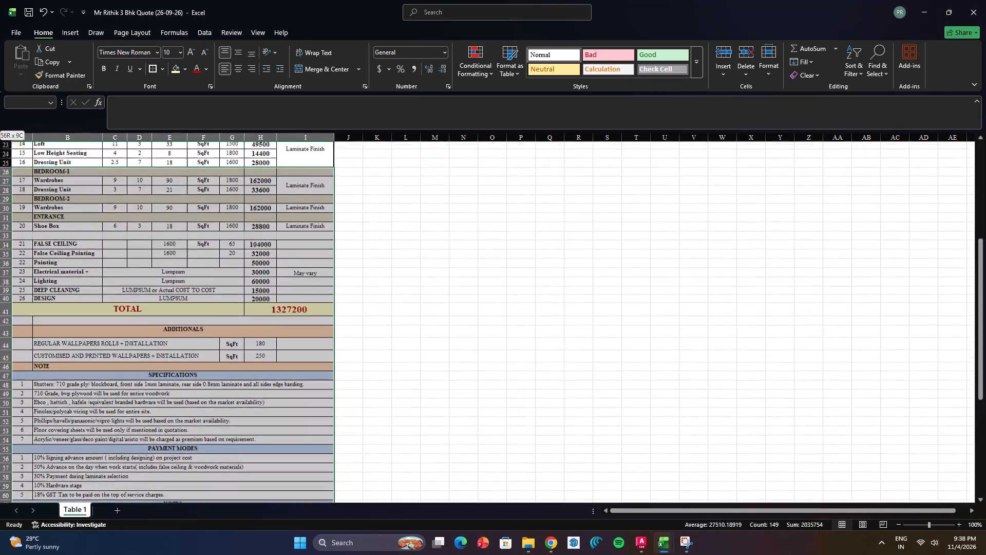
{"action": "left_click_drag", "start_coordinate": [50, 122], "coordinate": [0, 104]}
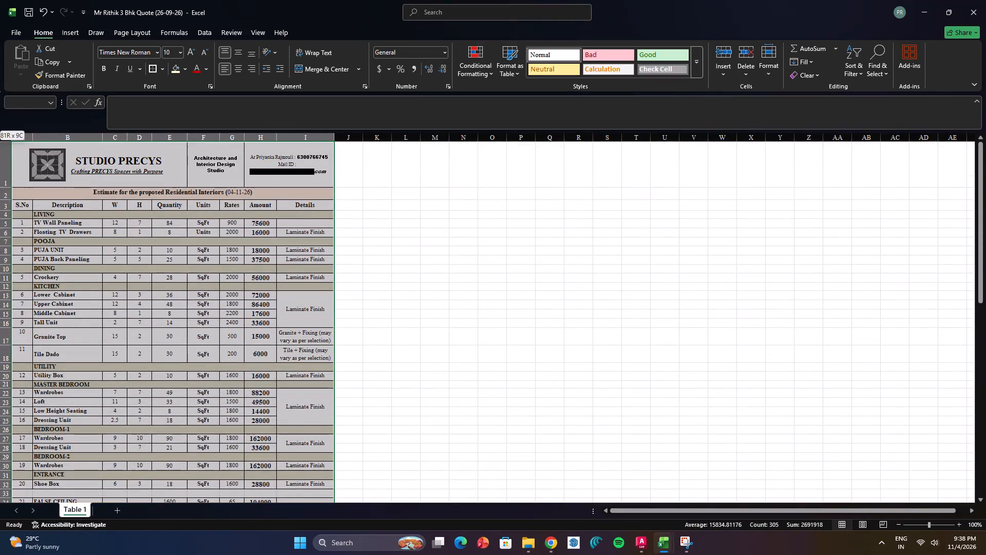
{"action": "left_click_drag", "start_coordinate": [0, 104], "coordinate": [0, 127]}
{"action": "scroll", "coordinate": [392, 238], "scroll_direction": "down", "scroll_amount": 9}
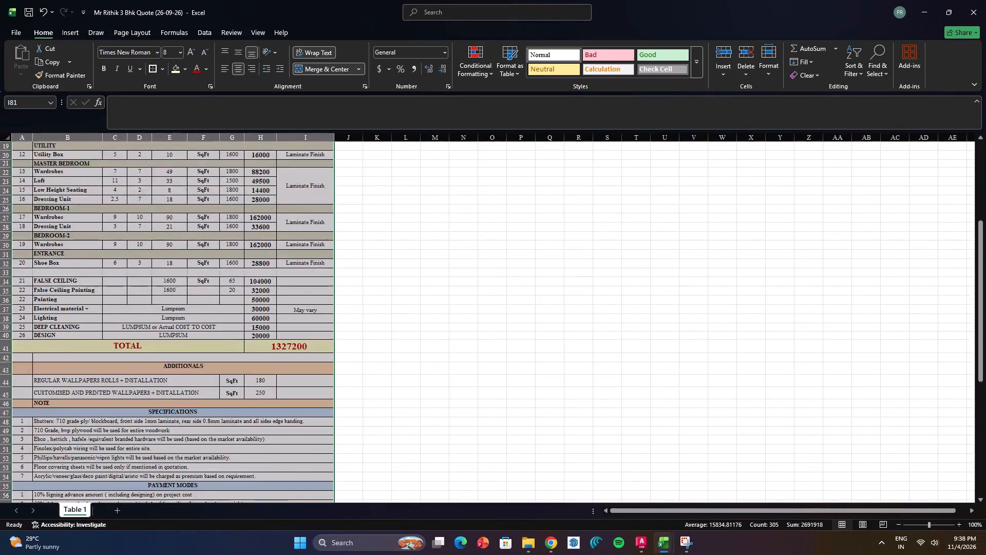
{"action": "scroll", "coordinate": [392, 238], "scroll_direction": "down", "scroll_amount": 8}
Open the print preview and examine both pages of the selected quotation, including the header and the page break.
{"action": "key", "text": "ctrl+p"}
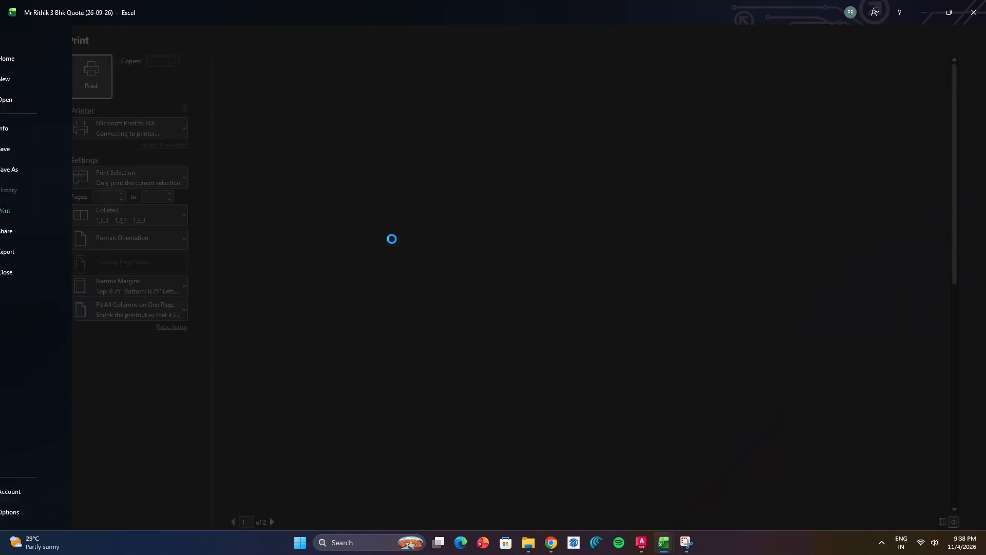
{"action": "scroll", "coordinate": [501, 252], "scroll_direction": "down", "scroll_amount": 4}
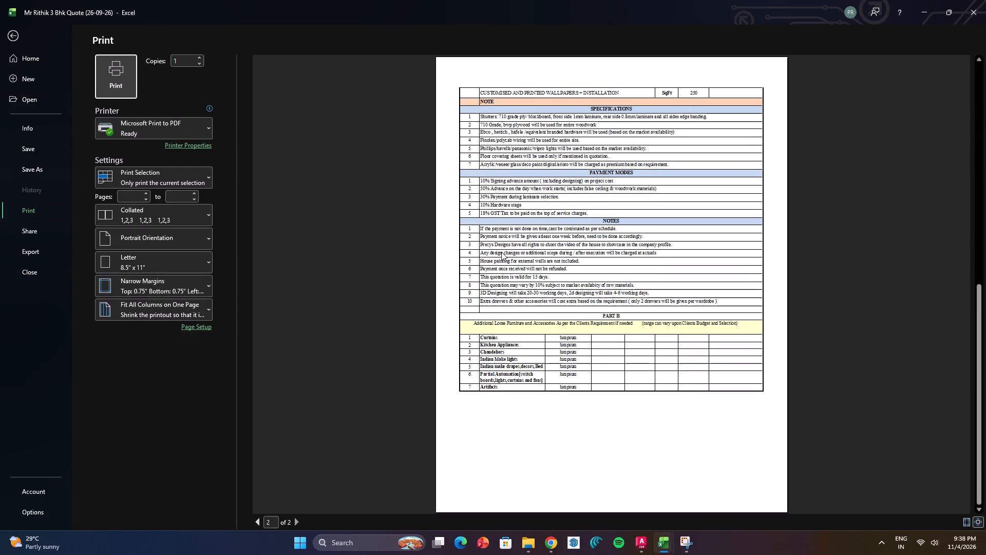
{"action": "scroll", "coordinate": [501, 252], "scroll_direction": "down", "scroll_amount": 2}
{"action": "scroll", "coordinate": [501, 252], "scroll_direction": "up", "scroll_amount": 6}
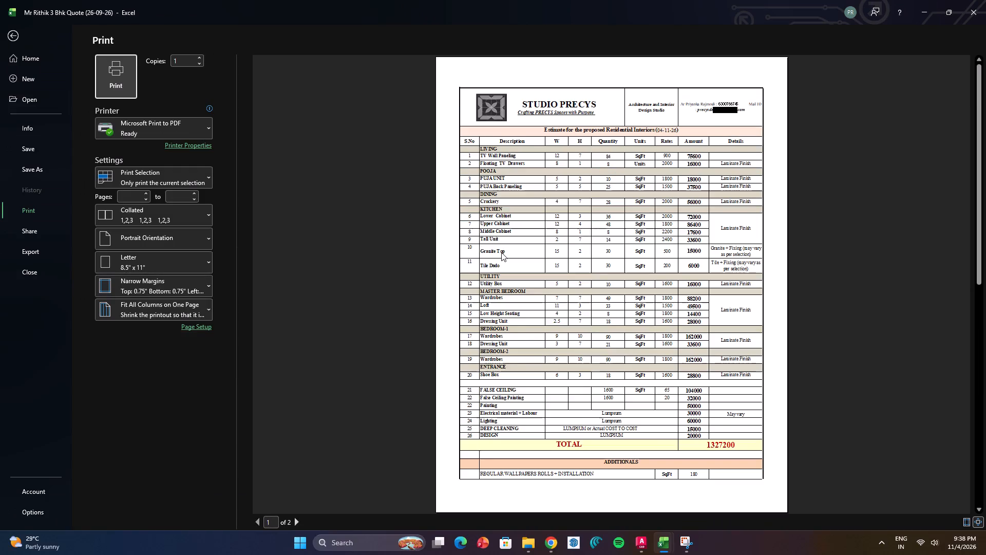
{"action": "scroll", "coordinate": [501, 252], "scroll_direction": "up", "scroll_amount": 1}
{"action": "scroll", "coordinate": [501, 252], "scroll_direction": "down", "scroll_amount": 4}
{"action": "scroll", "coordinate": [501, 252], "scroll_direction": "up", "scroll_amount": 5}
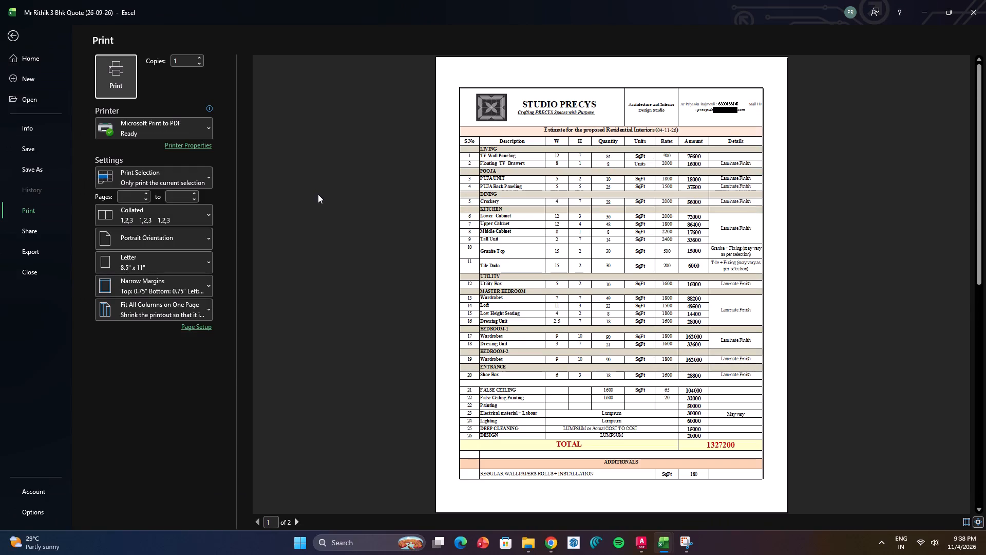
Print the selection with Microsoft Print to PDF and choose the Downloads folder as the output location.
{"action": "left_click", "coordinate": [119, 75]}
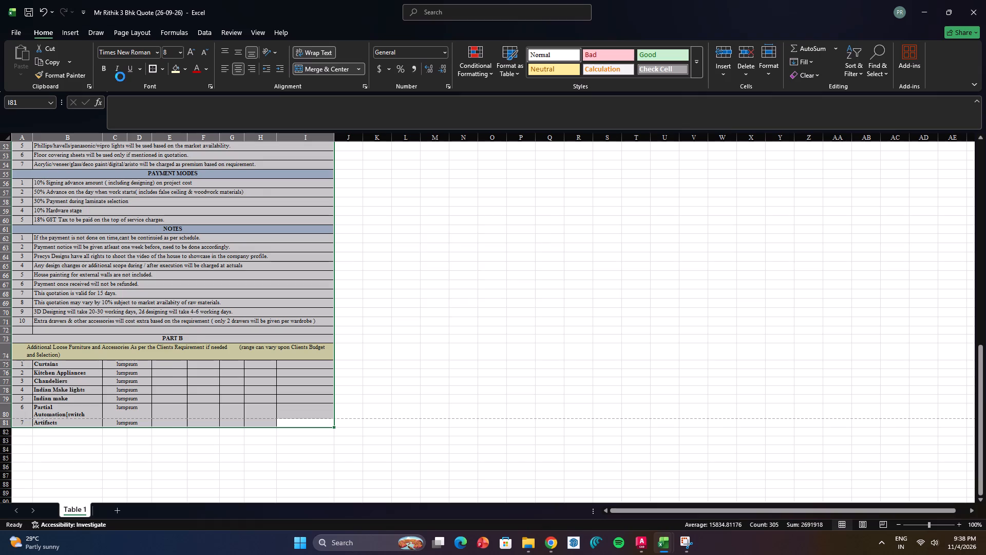
{"action": "left_click_drag", "start_coordinate": [620, 250], "coordinate": [458, 107]}
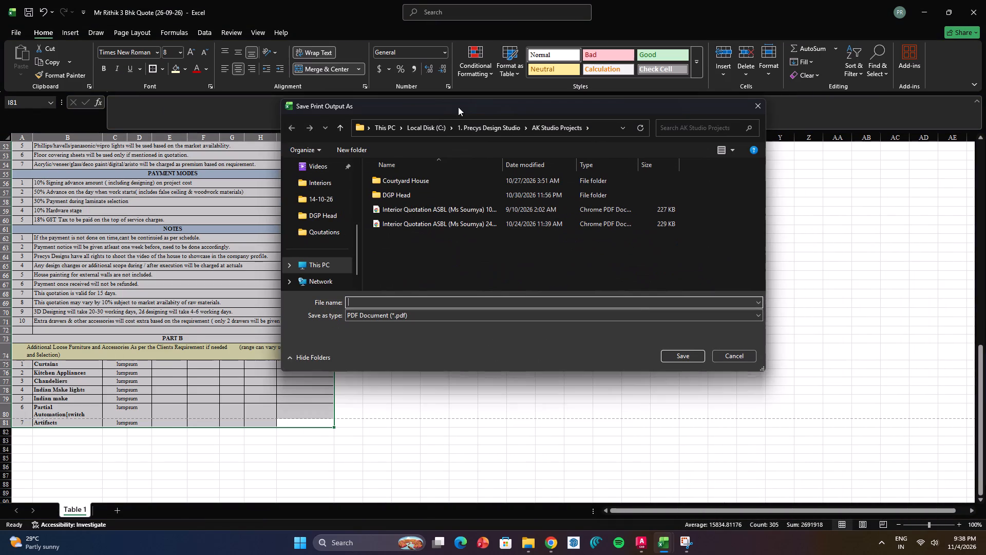
{"action": "left_click_drag", "start_coordinate": [458, 107], "coordinate": [461, 107]}
{"action": "scroll", "coordinate": [304, 199], "scroll_direction": "up", "scroll_amount": 5}
{"action": "left_click", "coordinate": [312, 213]}
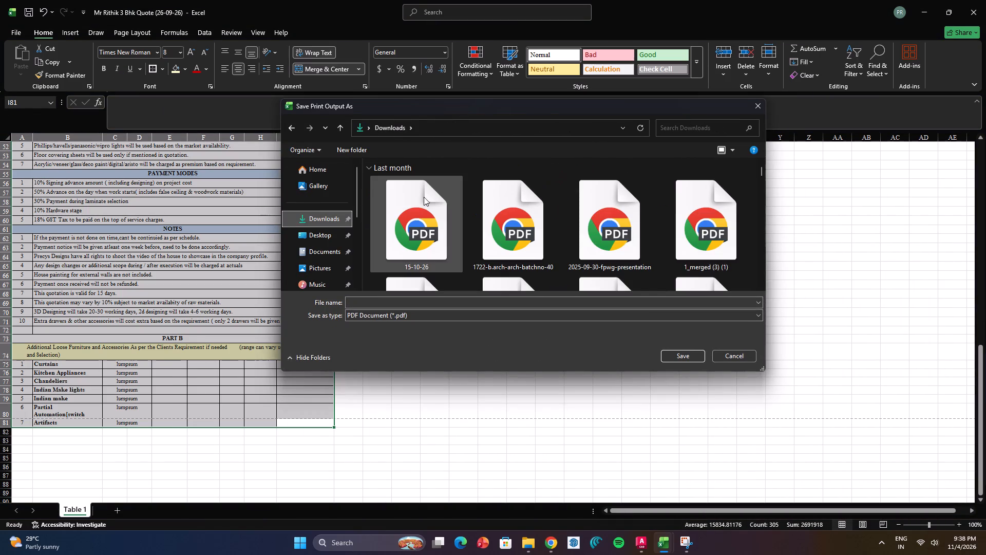
Save the PDF in Downloads as Mr Rithik 3 Bhk Quote (04-11-26), basing the name on the existing quote PDF.
{"action": "left_click", "coordinate": [494, 207]}
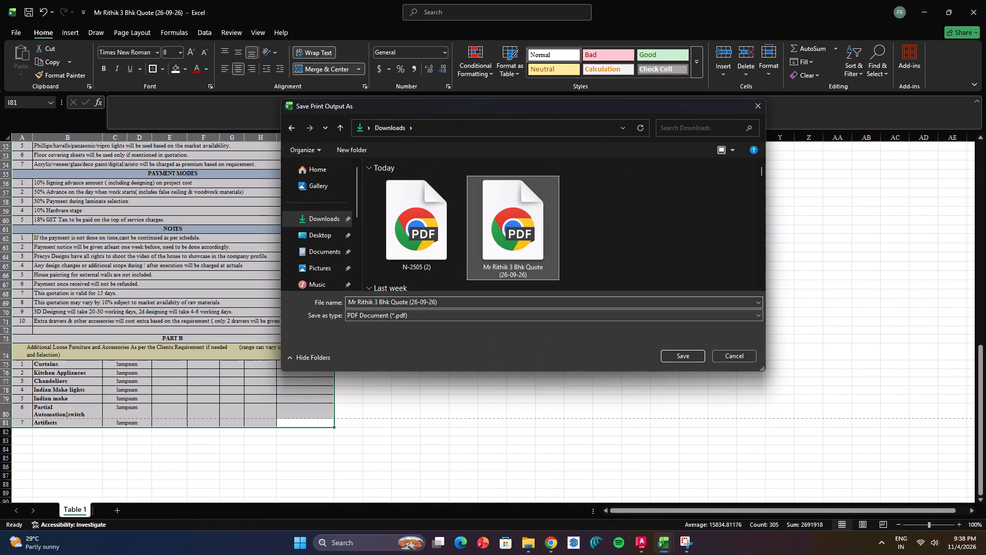
{"action": "left_click", "coordinate": [427, 302]}
{"action": "left_click", "coordinate": [429, 303]}
{"action": "left_click", "coordinate": [427, 301]}
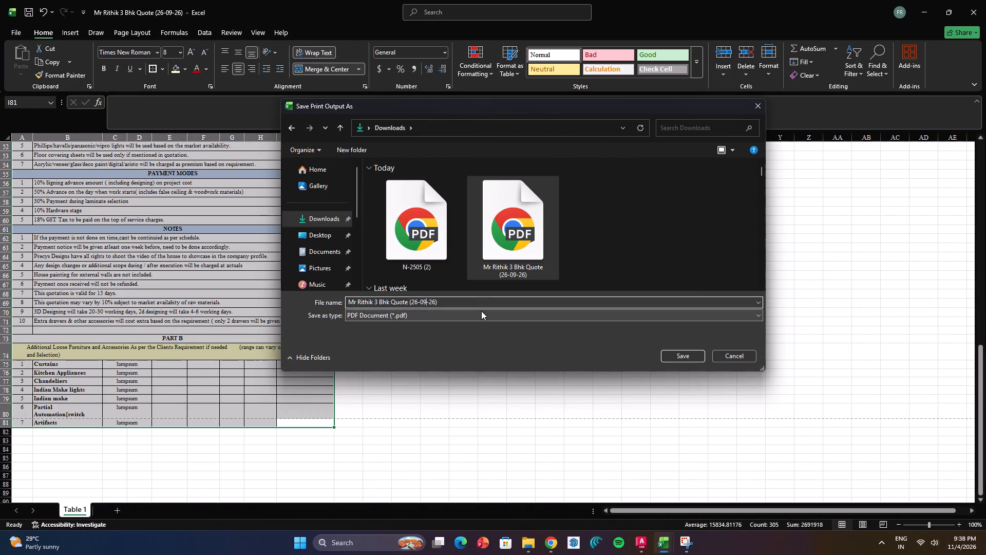
{"action": "key", "text": "BackSpace"}
{"action": "key", "text": "BackSpace"}
{"action": "type", "text": "11"}
{"action": "key", "text": "Left"}
{"action": "key", "text": "Left"}
{"action": "key", "text": "Left"}
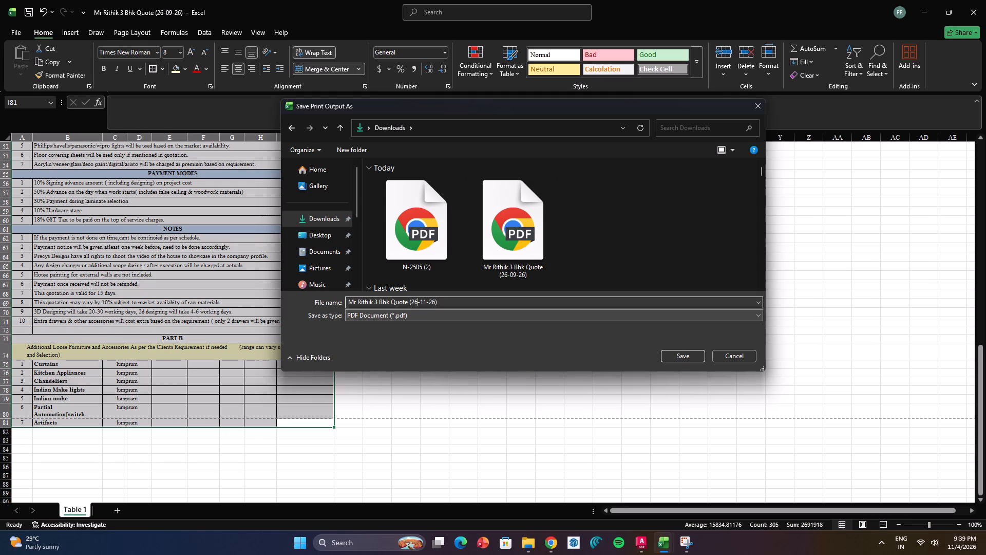
{"action": "key", "text": "BackSpace"}
{"action": "key", "text": "BackSpace"}
{"action": "type", "text": "004"}
{"action": "key", "text": "BackSpace"}
{"action": "key", "text": "BackSpace"}
{"action": "key", "text": "4"}
{"action": "left_click", "coordinate": [328, 220]}
{"action": "left_click", "coordinate": [675, 356]}
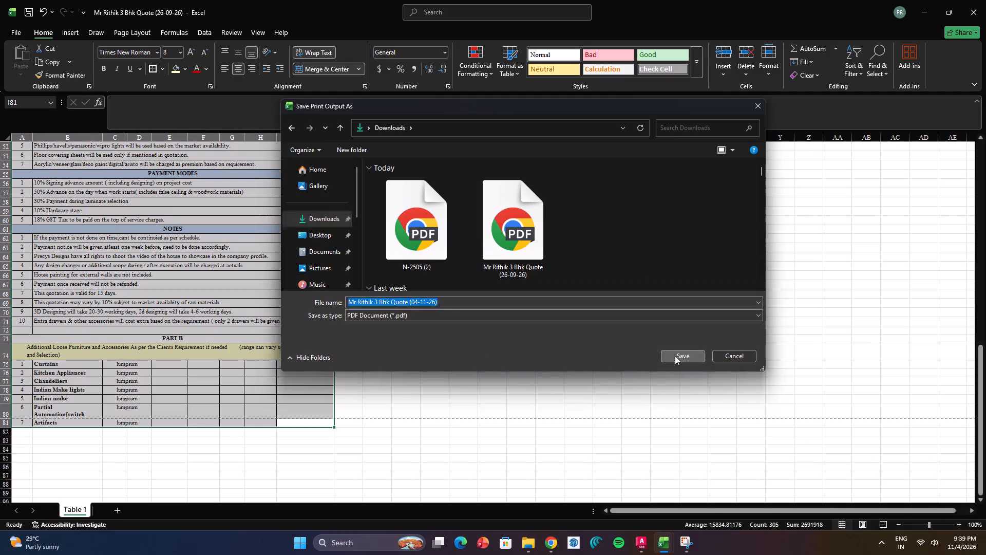
Close the quotation workbook.
{"action": "scroll", "coordinate": [631, 318], "scroll_direction": "up", "scroll_amount": 5}
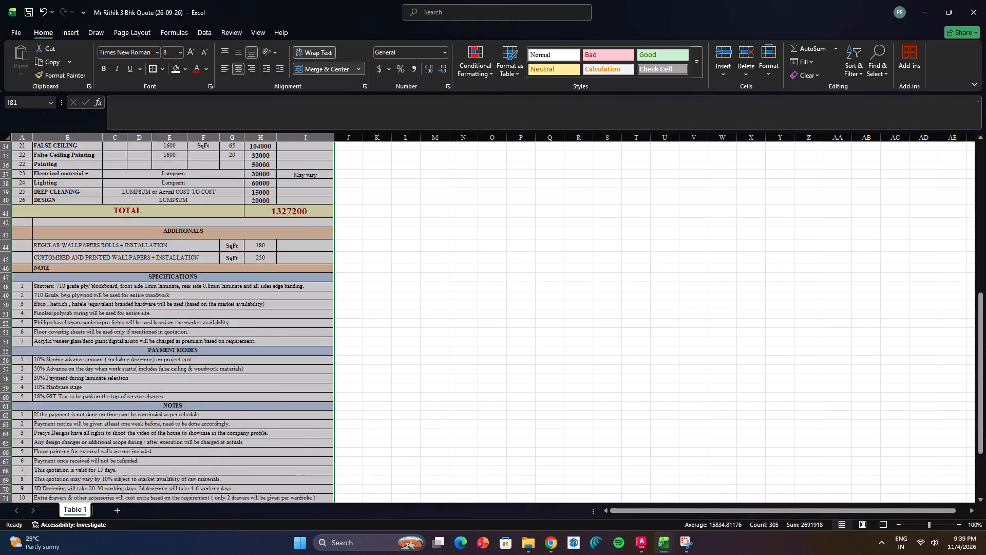
{"action": "scroll", "coordinate": [631, 318], "scroll_direction": "up", "scroll_amount": 17}
{"action": "left_click", "coordinate": [985, 0]}
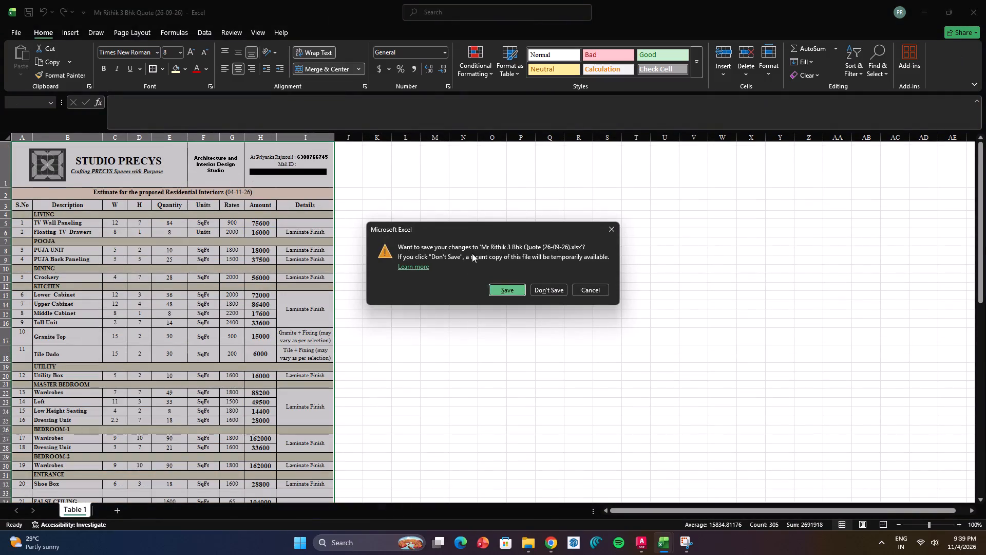